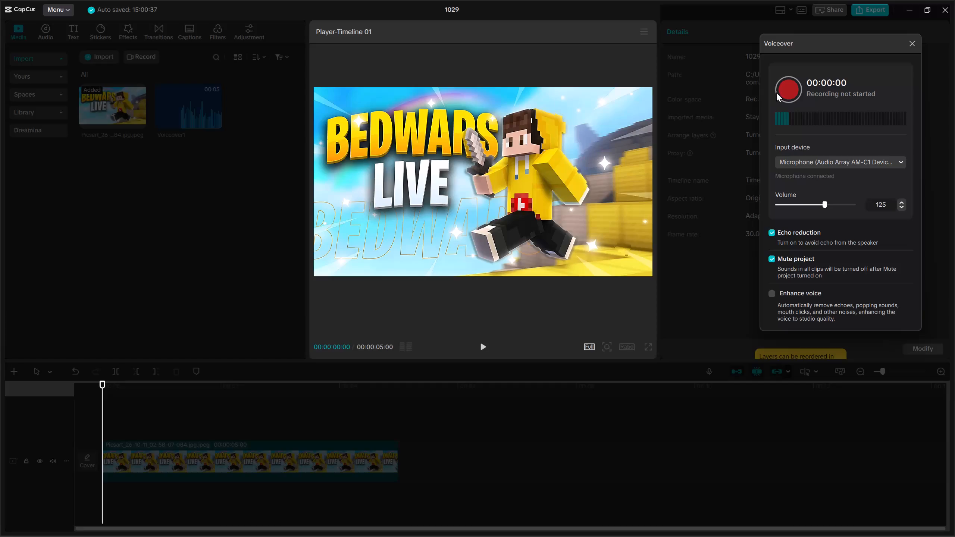
Start recording a voiceover from the beginning of the timeline, using the connected microphone with echo reduction and project mute on.
{"action": "left_click", "coordinate": [786, 82]}
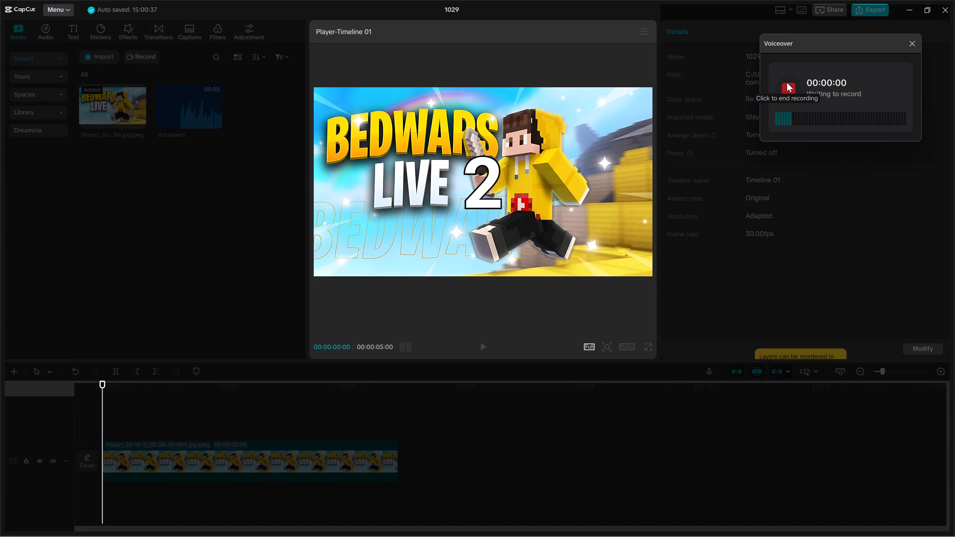
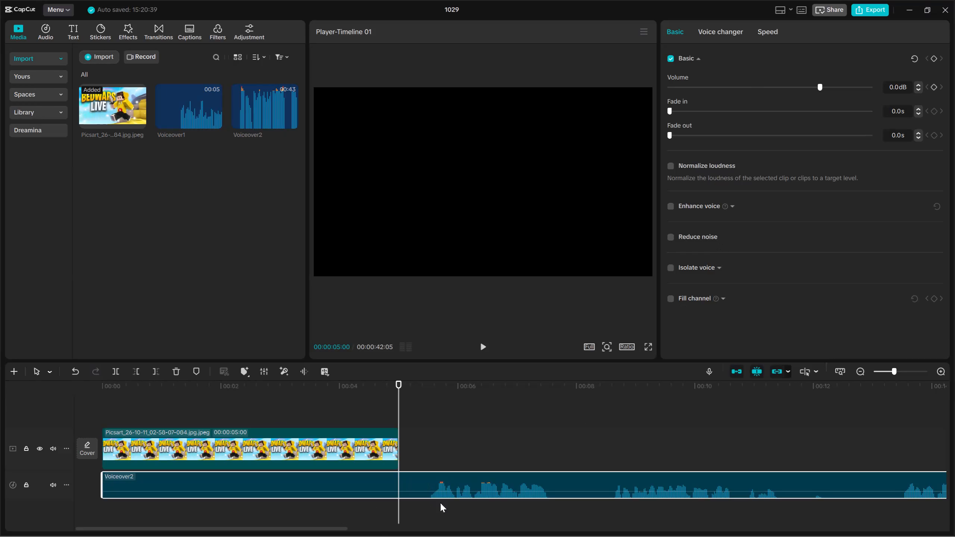
Trim the silent opening off the voiceover up to about 00:00:05:15 and move the clip to the timeline start.
{"action": "left_click", "coordinate": [429, 503]}
{"action": "left_click_drag", "start_coordinate": [453, 512], "coordinate": [465, 459]}
{"action": "left_click", "coordinate": [141, 371]}
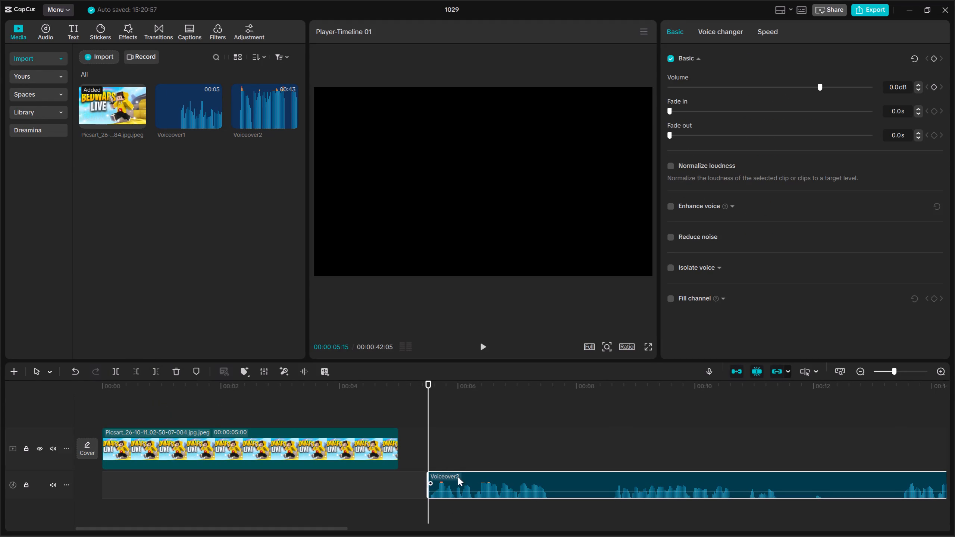
{"action": "left_click_drag", "start_coordinate": [476, 481], "coordinate": [108, 473]}
Play the voiceover from the beginning and split it at 00:00:02:02, after the first spoken phrase.
{"action": "key", "text": "Up"}
{"action": "key", "text": "Up"}
{"action": "key", "text": "space"}
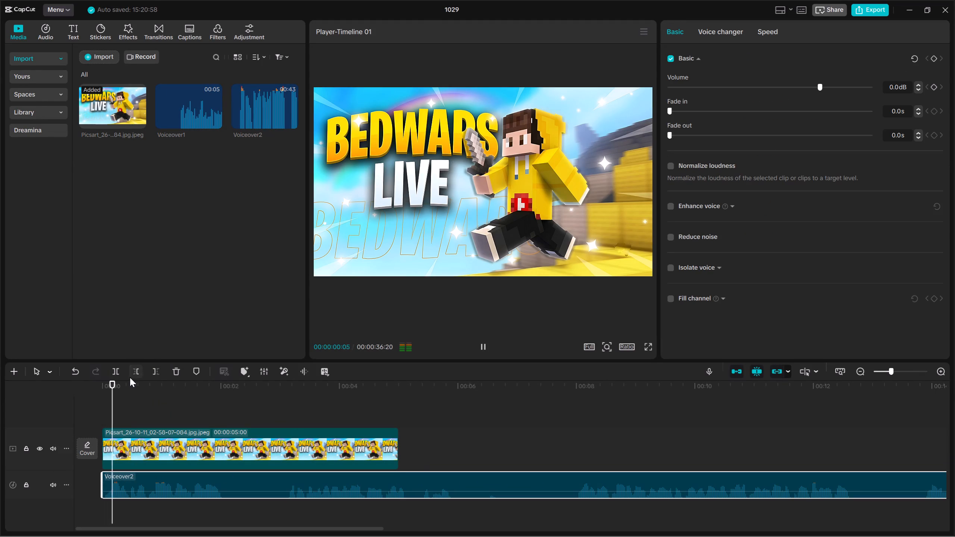
{"action": "key", "text": "space"}
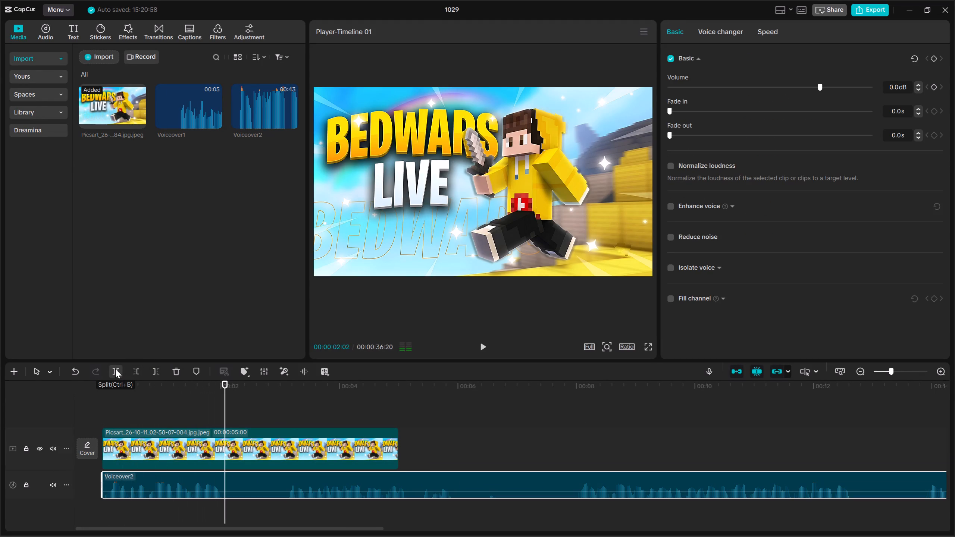
{"action": "left_click", "coordinate": [115, 369]}
Listen past the split and trim the second voiceover segment's start up to 00:00:08:01.
{"action": "key", "text": "space"}
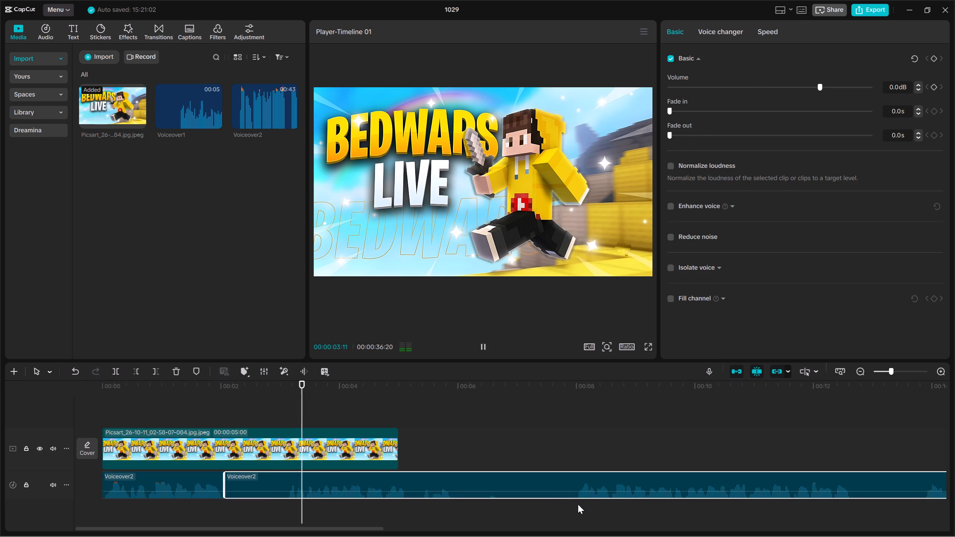
{"action": "double_click", "coordinate": [578, 504]}
{"action": "left_click_drag", "start_coordinate": [632, 518], "coordinate": [632, 476]}
{"action": "left_click", "coordinate": [134, 369]}
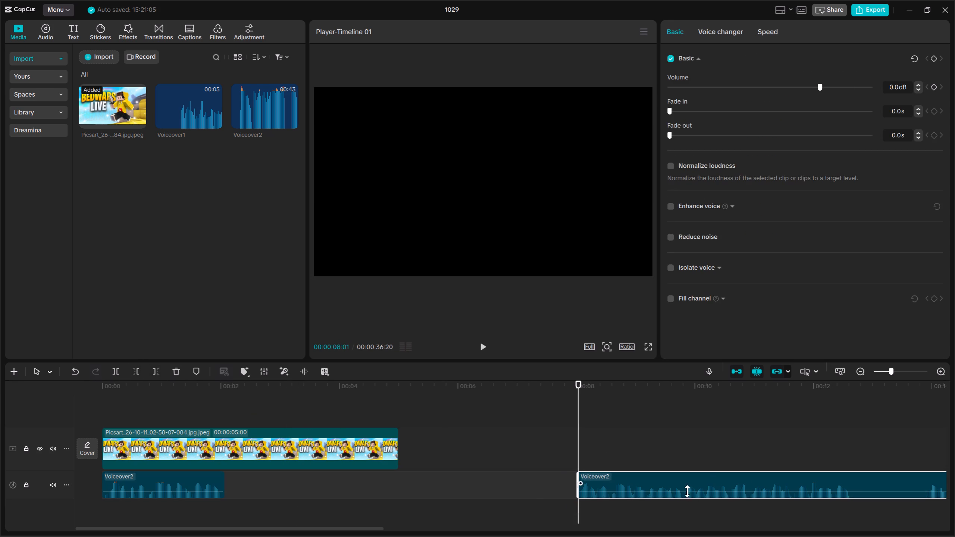
Raise the second voiceover segment's volume to 6.1 dB.
{"action": "left_click_drag", "start_coordinate": [686, 490], "coordinate": [539, 489]}
Move the second voiceover segment against the first segment's end, closing the gap, and return the playhead to the timeline start.
{"action": "left_click_drag", "start_coordinate": [623, 475], "coordinate": [262, 465]}
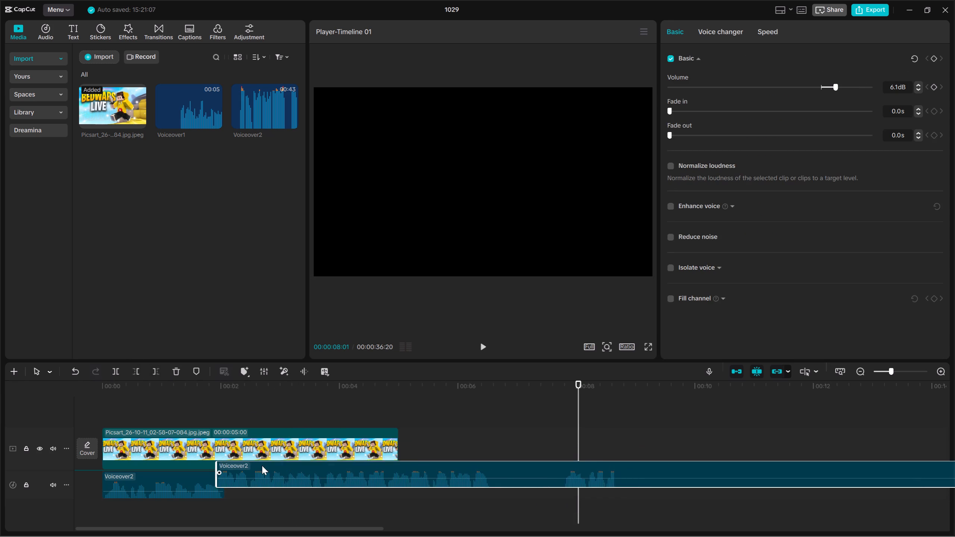
{"action": "left_click_drag", "start_coordinate": [262, 465], "coordinate": [268, 477]}
{"action": "key", "text": "Up"}
{"action": "key", "text": "Up"}
{"action": "key", "text": "Up"}
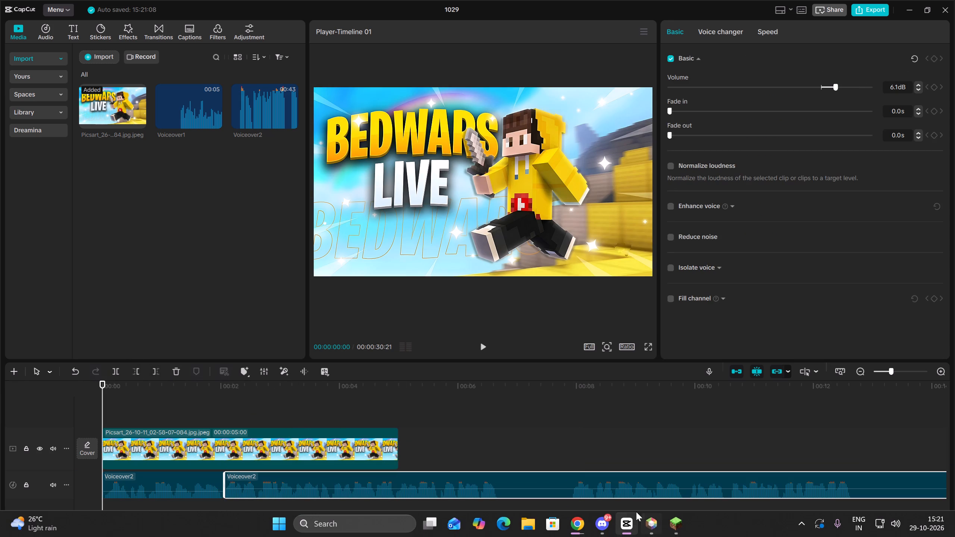
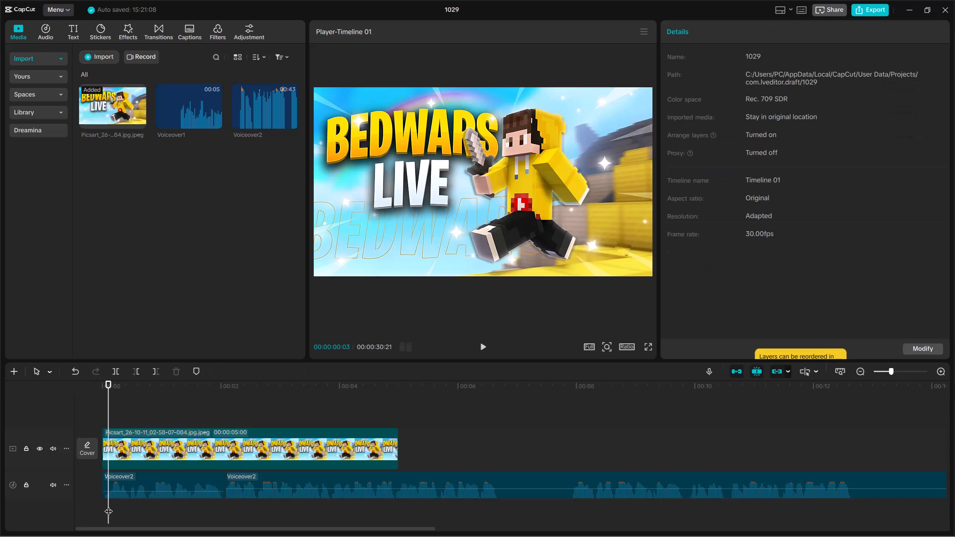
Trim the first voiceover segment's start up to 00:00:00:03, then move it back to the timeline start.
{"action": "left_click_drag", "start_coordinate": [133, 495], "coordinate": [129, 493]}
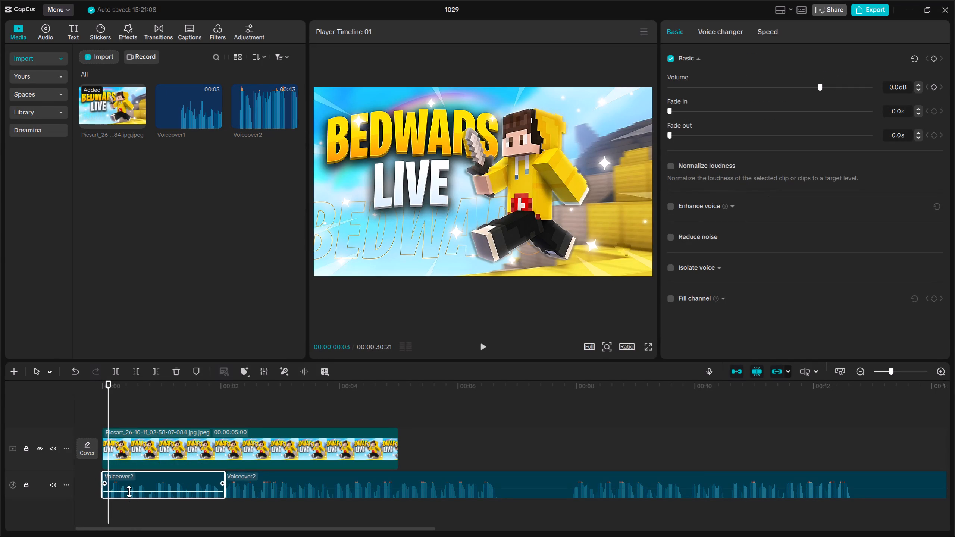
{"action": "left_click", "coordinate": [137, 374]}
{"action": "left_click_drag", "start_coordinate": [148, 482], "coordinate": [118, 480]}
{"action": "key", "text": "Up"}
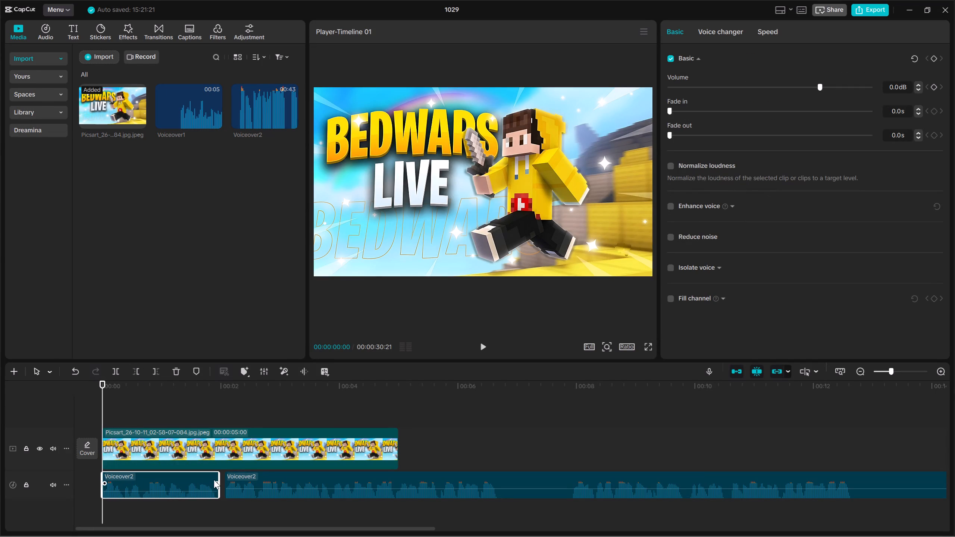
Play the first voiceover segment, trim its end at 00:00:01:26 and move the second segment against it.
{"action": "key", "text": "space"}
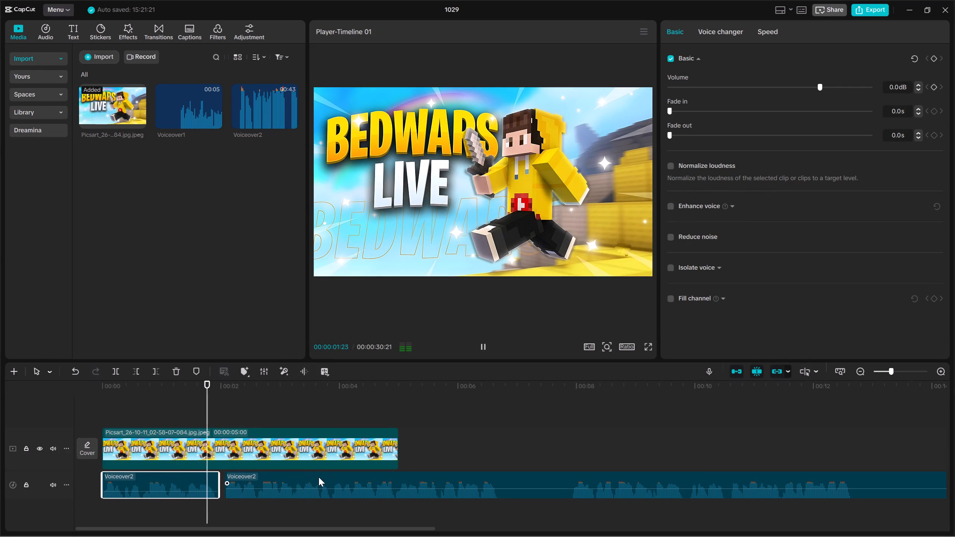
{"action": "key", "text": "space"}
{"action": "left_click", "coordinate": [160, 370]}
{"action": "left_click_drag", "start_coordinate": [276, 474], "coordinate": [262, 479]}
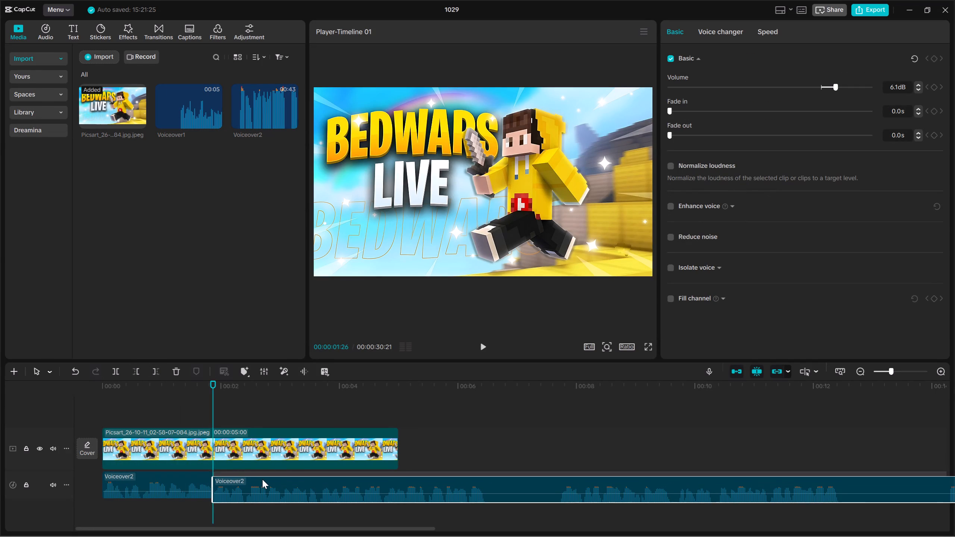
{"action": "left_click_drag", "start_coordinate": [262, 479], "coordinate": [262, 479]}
Play across the join and delete the first voiceover segment.
{"action": "key", "text": "space"}
{"action": "left_click", "coordinate": [165, 486]}
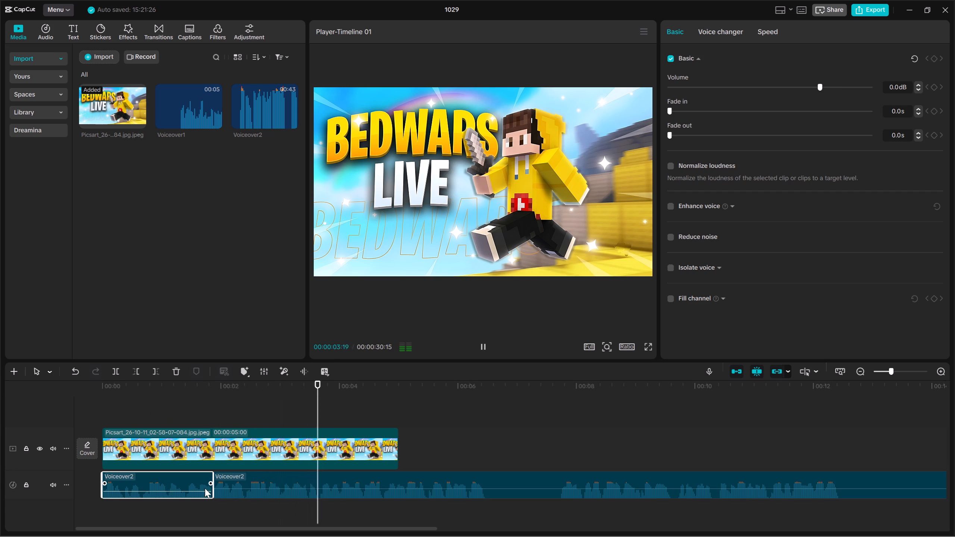
{"action": "key", "text": "Delete"}
Listen through the remaining voiceover and trim its start up to 00:00:07:22, where speech resumes after the long silence.
{"action": "key", "text": "space"}
{"action": "left_click", "coordinate": [326, 482]}
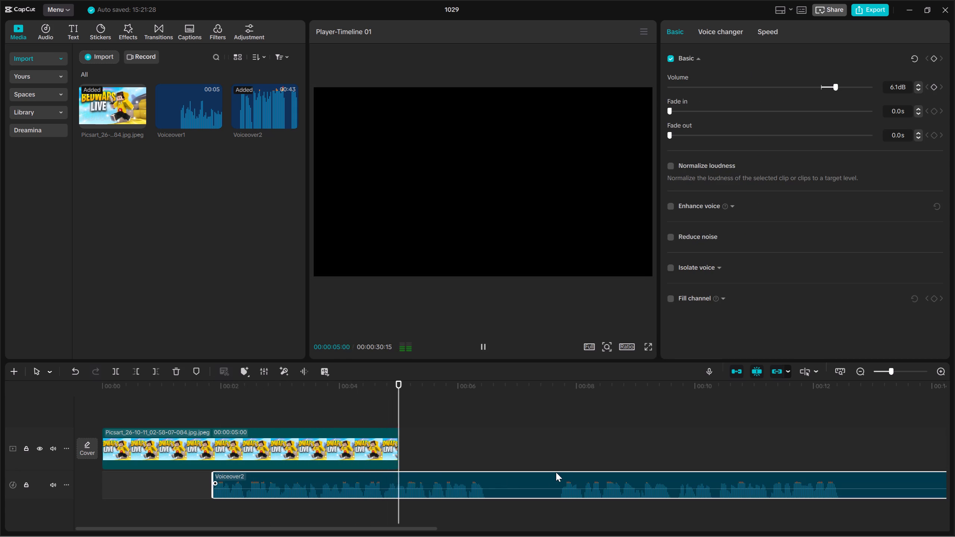
{"action": "left_click", "coordinate": [560, 503]}
{"action": "key", "text": "space"}
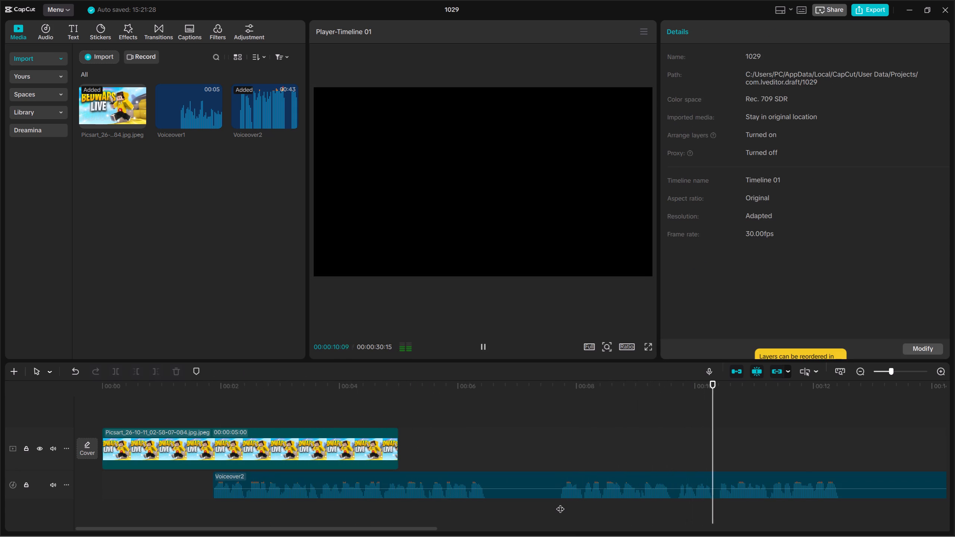
{"action": "left_click", "coordinate": [560, 503]}
{"action": "left_click_drag", "start_coordinate": [589, 510], "coordinate": [593, 476]}
{"action": "left_click", "coordinate": [128, 369]}
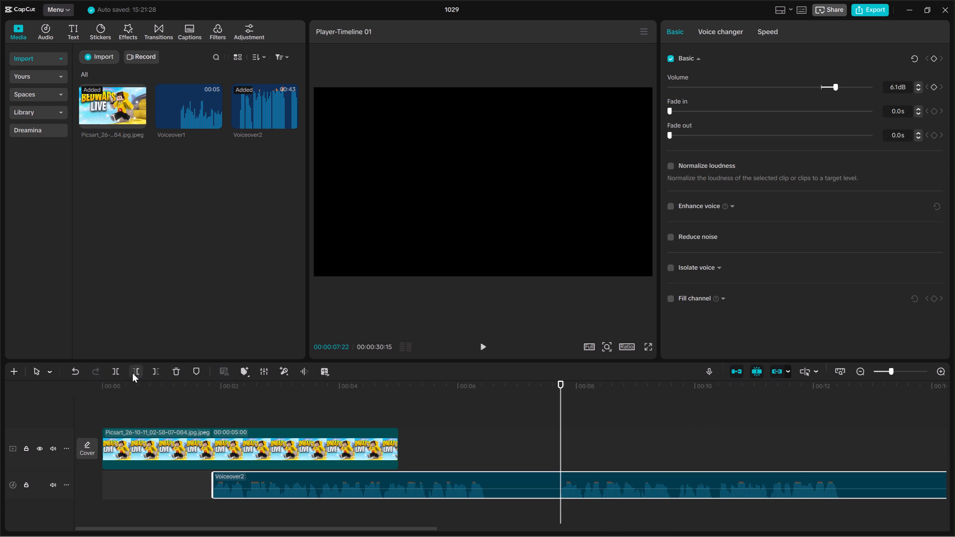
{"action": "left_click", "coordinate": [132, 373]}
Move the trimmed voiceover to the timeline start and return the playhead to the beginning.
{"action": "left_click_drag", "start_coordinate": [727, 475], "coordinate": [262, 482]}
{"action": "key", "text": "Up"}
{"action": "key", "text": "Up"}
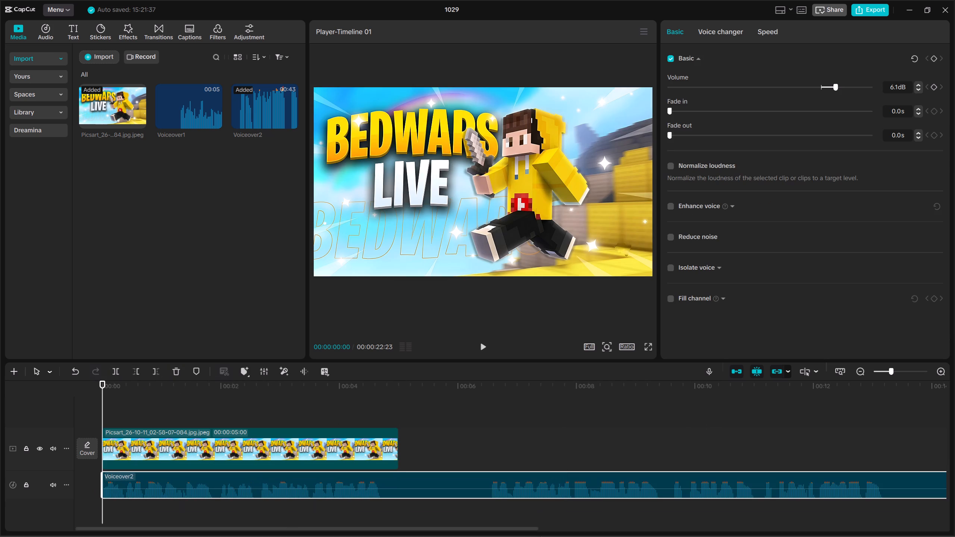
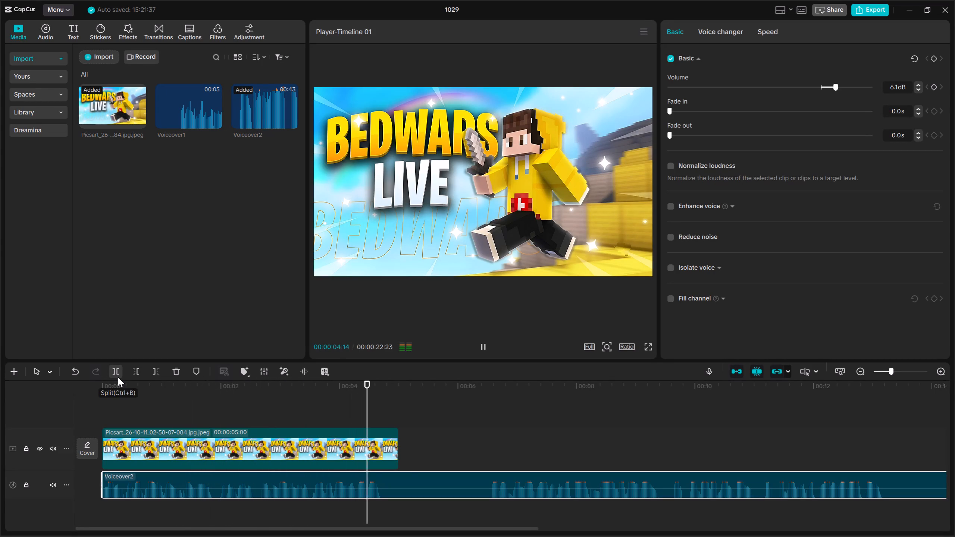
Stop playback at the end of the opening phrase and split the voiceover at 00:00:04:20.
{"action": "key", "text": "space"}
{"action": "left_click", "coordinate": [118, 377]}
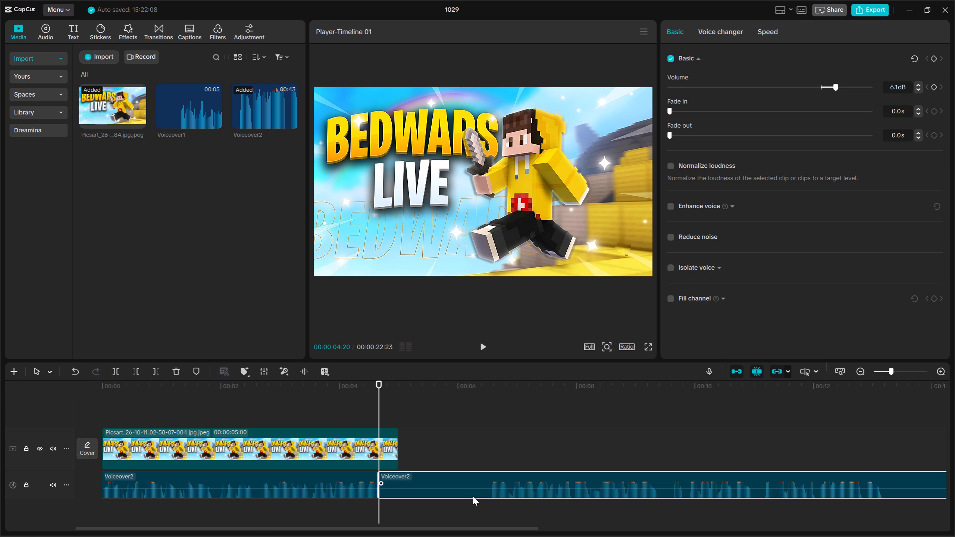
Trim the second voiceover segment's start up to 00:00:06:17, where speech resumes, and move it against the first segment.
{"action": "double_click", "coordinate": [489, 504]}
{"action": "left_click_drag", "start_coordinate": [511, 508], "coordinate": [507, 462]}
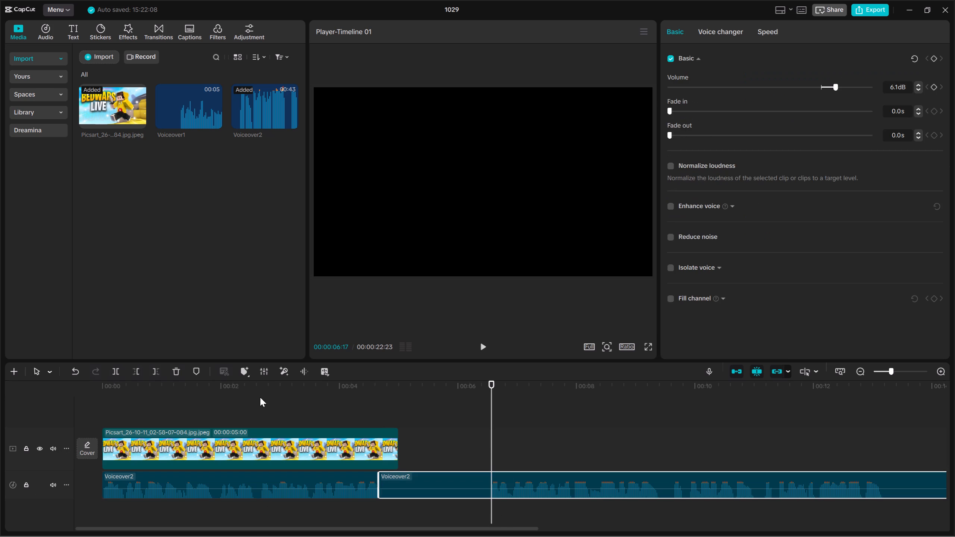
{"action": "left_click", "coordinate": [137, 371]}
{"action": "left_click_drag", "start_coordinate": [503, 482], "coordinate": [388, 484]}
Play across the new join and split the second voiceover segment at 00:00:07:15, in the pause after the phrase.
{"action": "key", "text": "Up"}
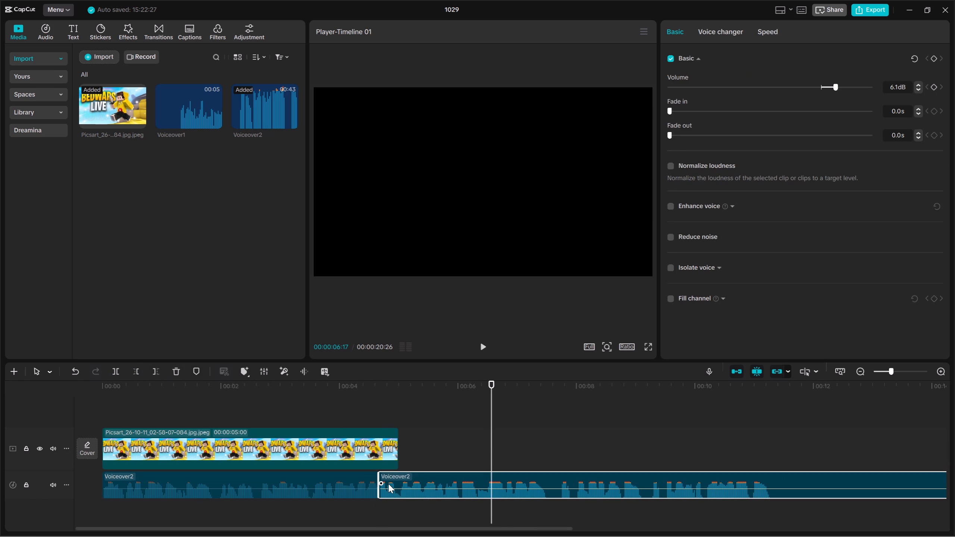
{"action": "key", "text": "space"}
{"action": "key", "text": "Up"}
{"action": "key", "text": "Up"}
{"action": "key", "text": "space"}
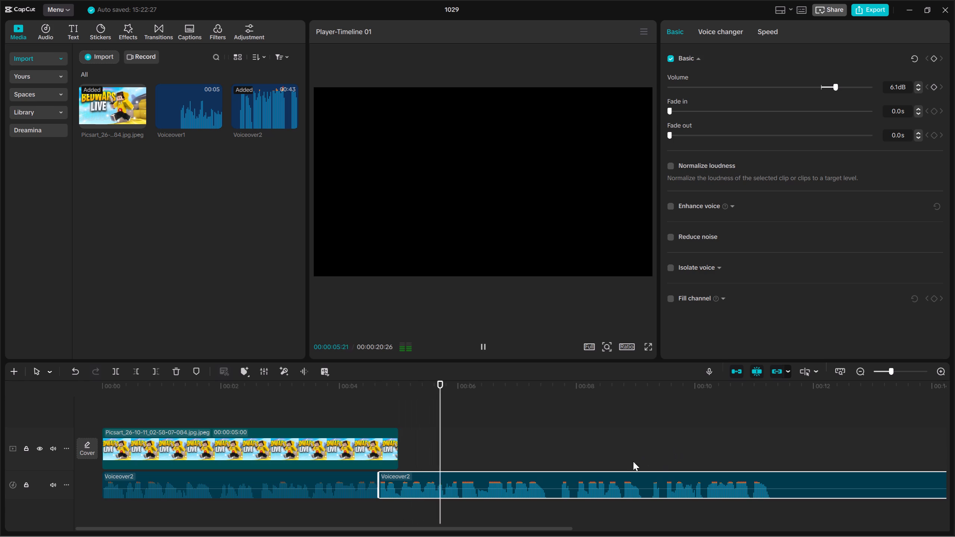
{"action": "key", "text": "space"}
{"action": "left_click", "coordinate": [112, 368]}
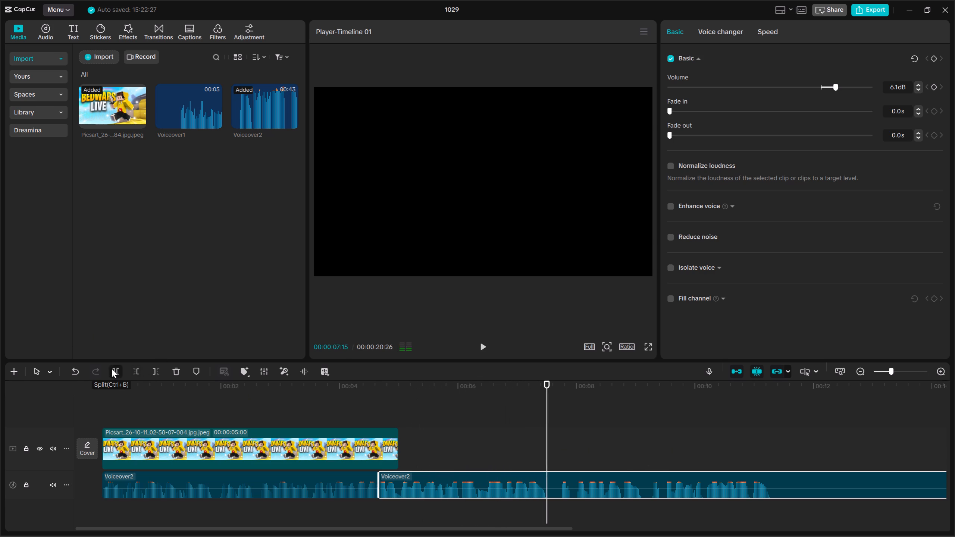
Listen through the last voiceover segment, after the 00:00:07:15 split, and delete it from the timeline.
{"action": "key", "text": "space"}
{"action": "key", "text": "space"}
{"action": "key", "text": "space"}
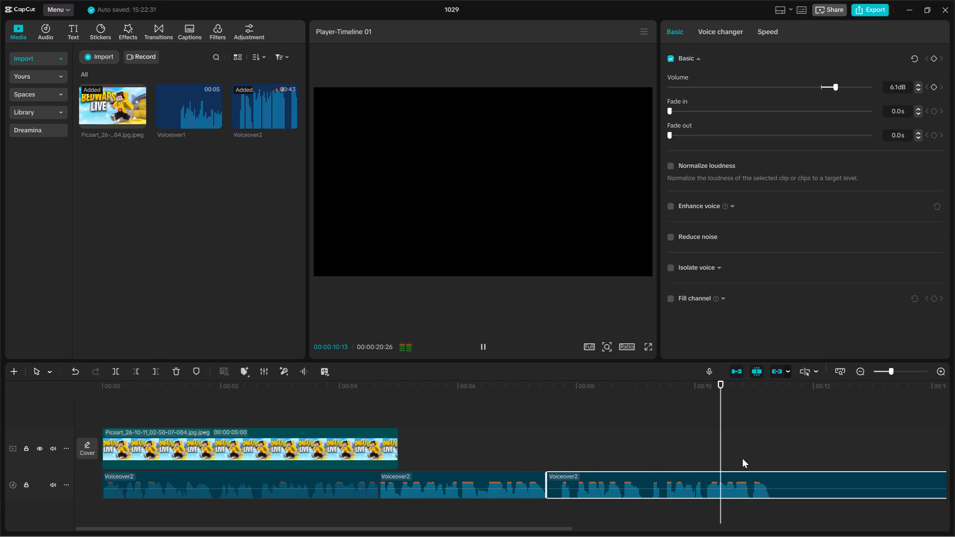
{"action": "double_click", "coordinate": [862, 371]}
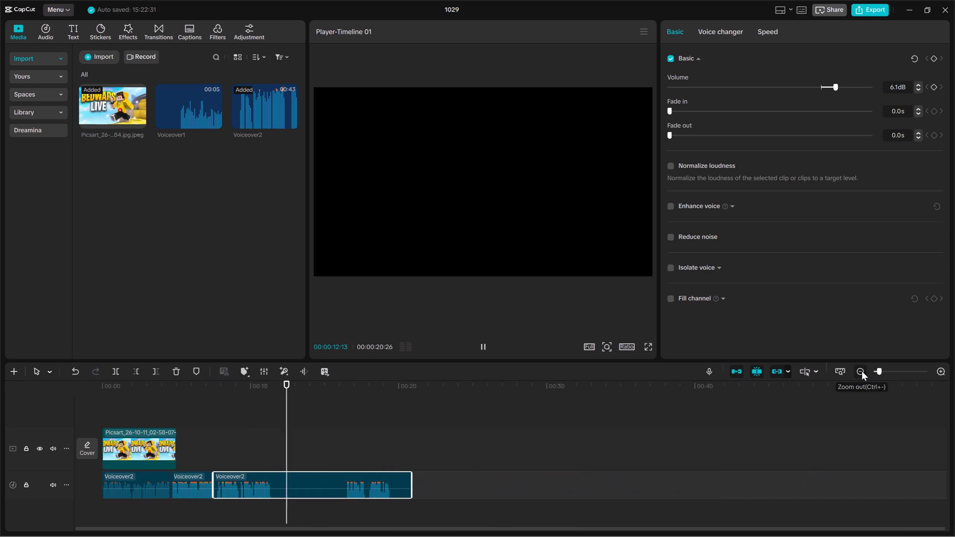
{"action": "left_click", "coordinate": [347, 502]}
{"action": "key", "text": "space"}
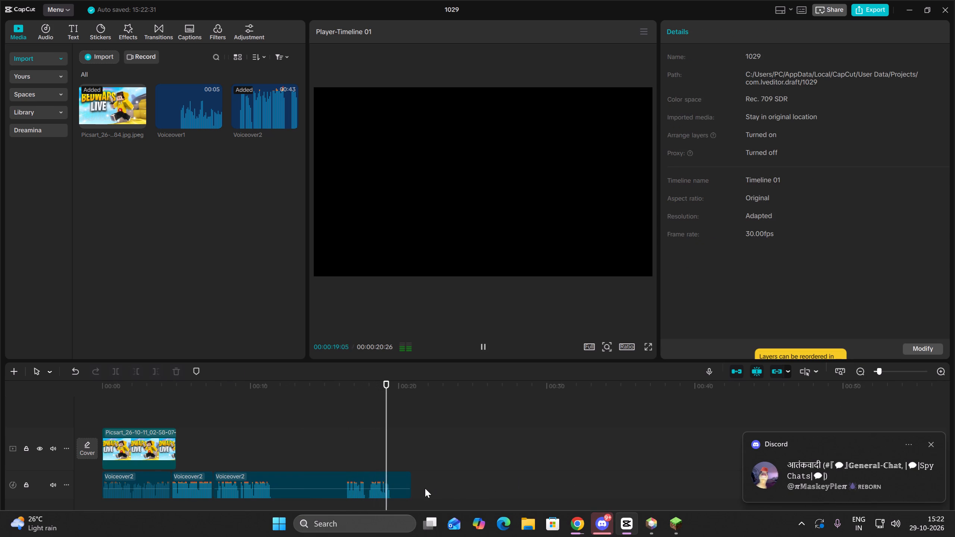
{"action": "key", "text": "Up"}
{"action": "key", "text": "space"}
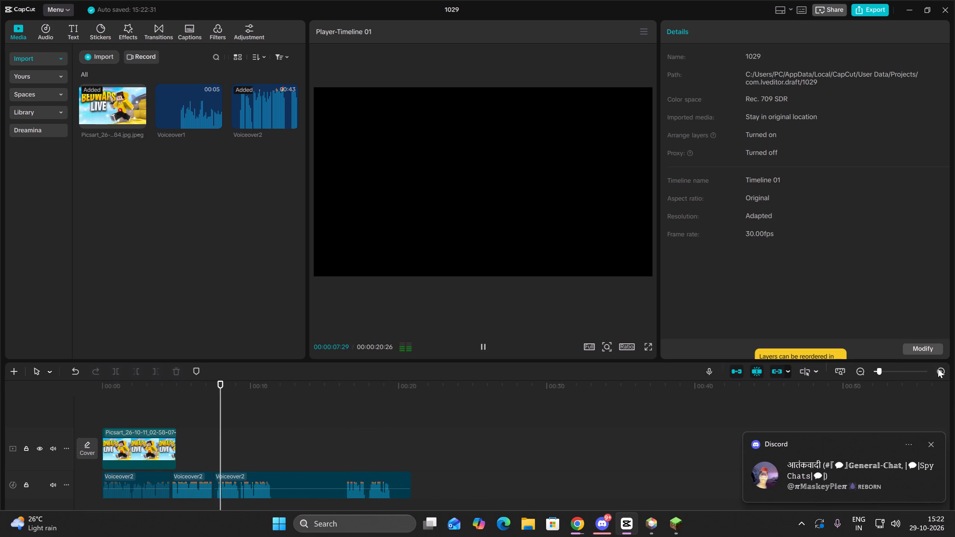
{"action": "triple_click", "coordinate": [938, 368]}
{"action": "key", "text": "Up"}
{"action": "left_click_drag", "start_coordinate": [470, 424], "coordinate": [501, 511]}
{"action": "key", "text": "Delete"}
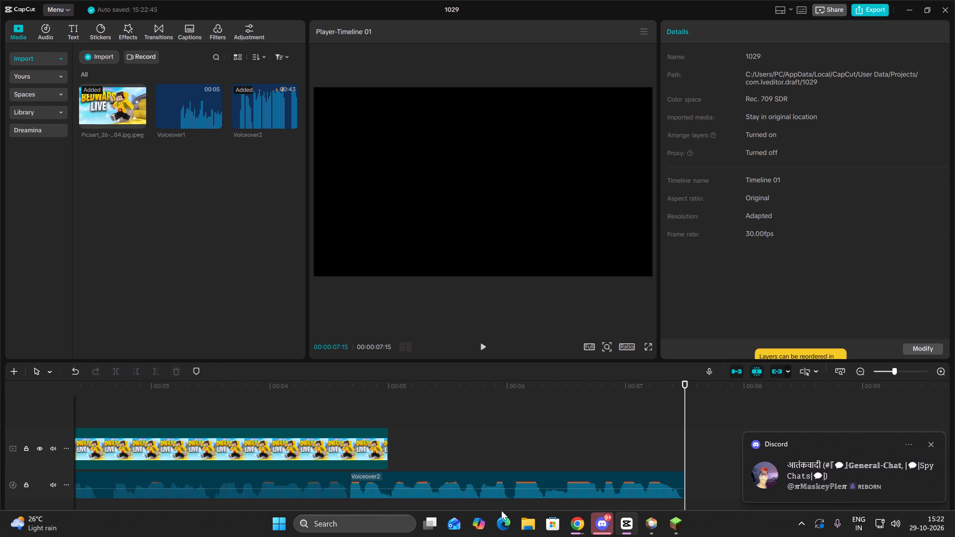
Play back the final part of the remaining voiceover to check how it ends.
{"action": "key", "text": "Up"}
{"action": "key", "text": "space"}
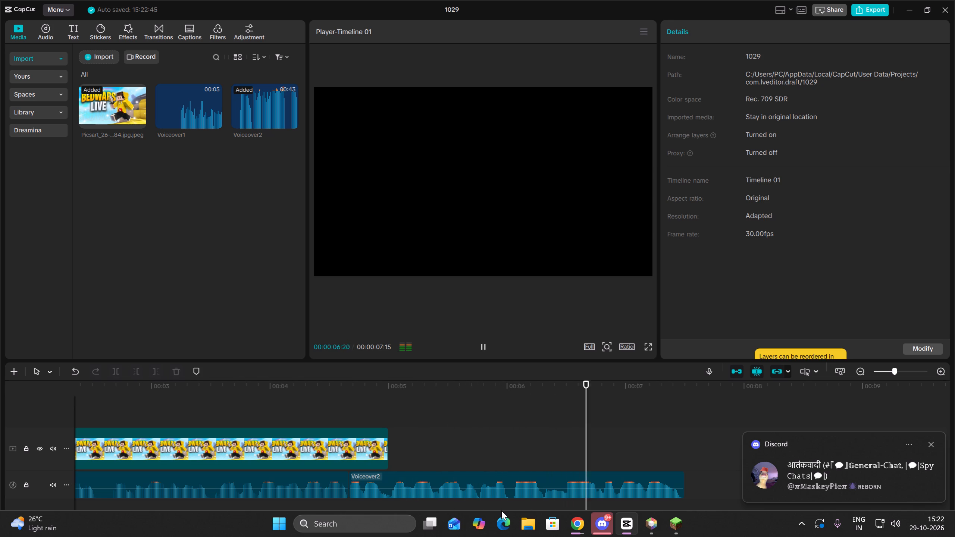
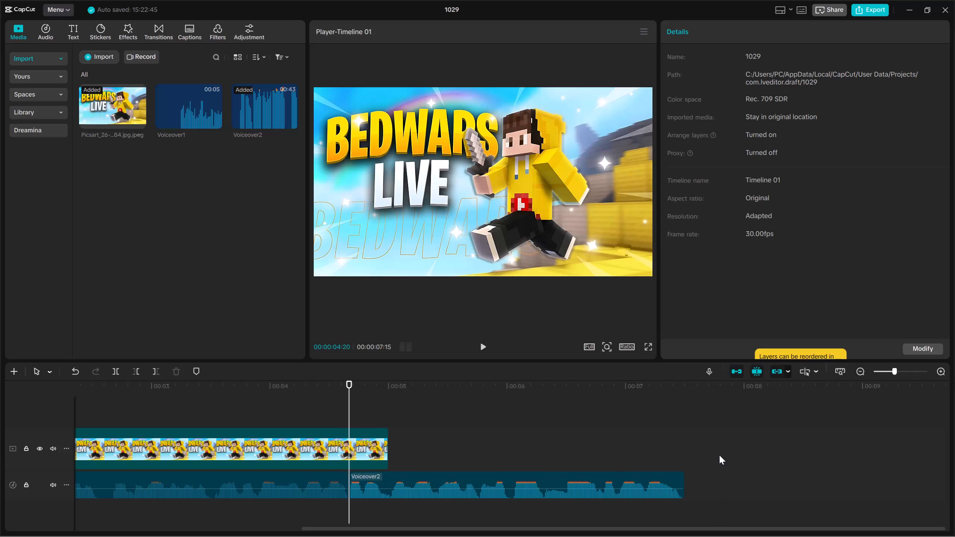
Listen through the second voiceover segment and trim its end to 00:00:07:14, cutting off the leftover after the last phrase.
{"action": "key", "text": "space"}
{"action": "left_click_drag", "start_coordinate": [680, 445], "coordinate": [680, 523]}
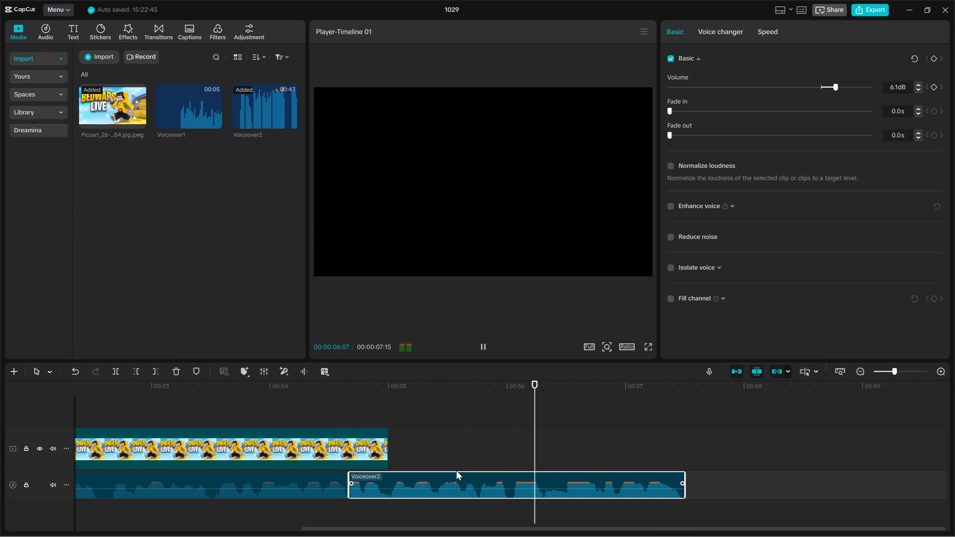
{"action": "key", "text": "space"}
{"action": "left_click", "coordinate": [155, 370]}
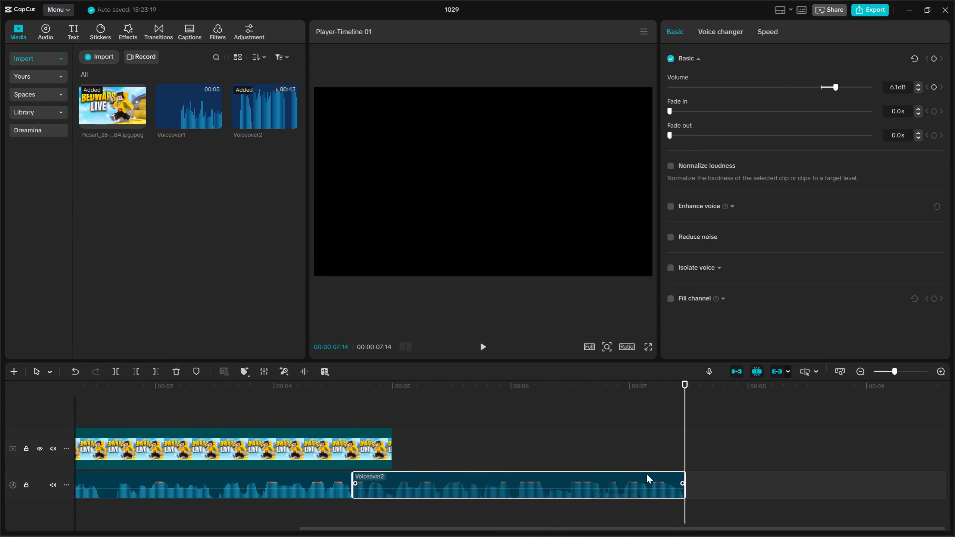
{"action": "left_click", "coordinate": [695, 480]}
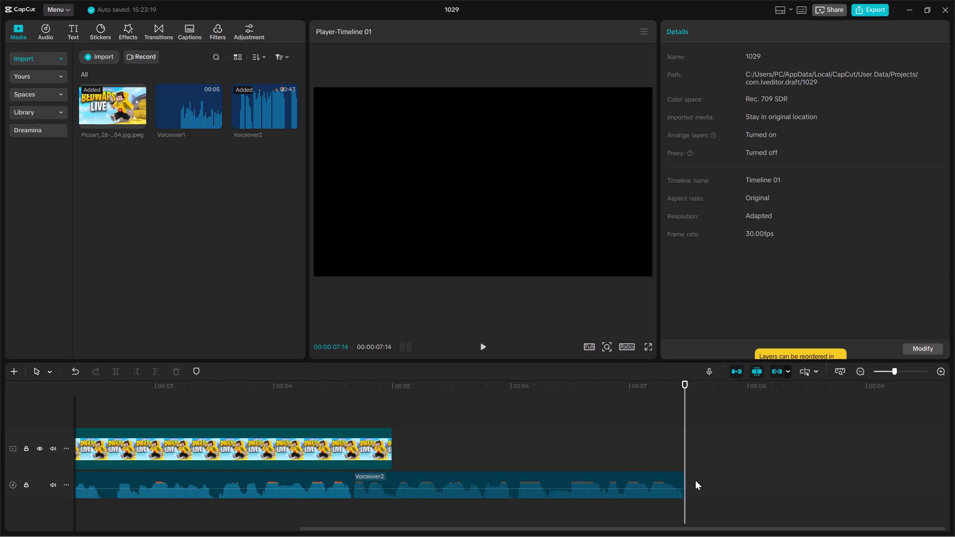
Play the timeline back from the very beginning to review the edited voiceover.
{"action": "key", "text": "Up"}
{"action": "key", "text": "Up"}
{"action": "key", "text": "Up"}
{"action": "key", "text": "Up"}
{"action": "key", "text": "space"}
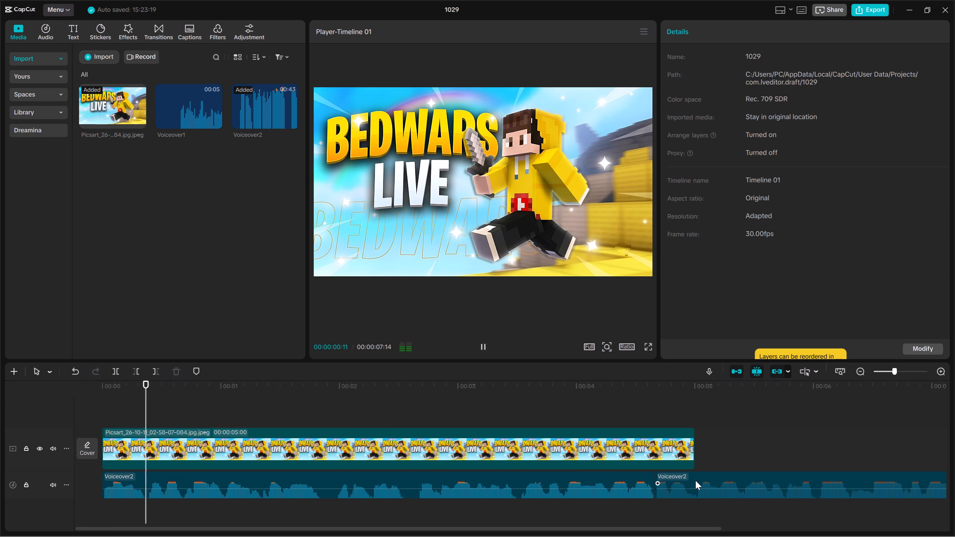
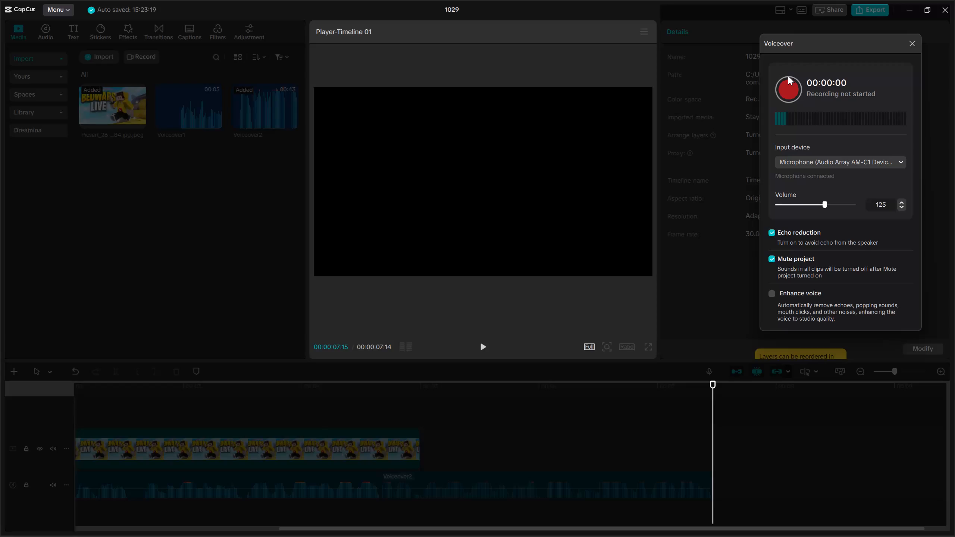
Start recording another voiceover take from the end of the edited voiceover on the timeline.
{"action": "left_click", "coordinate": [788, 91]}
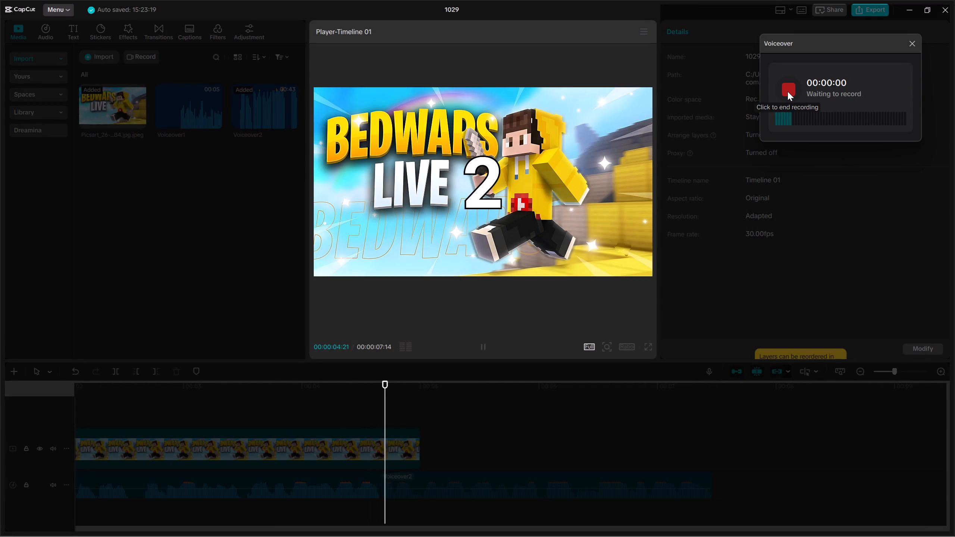
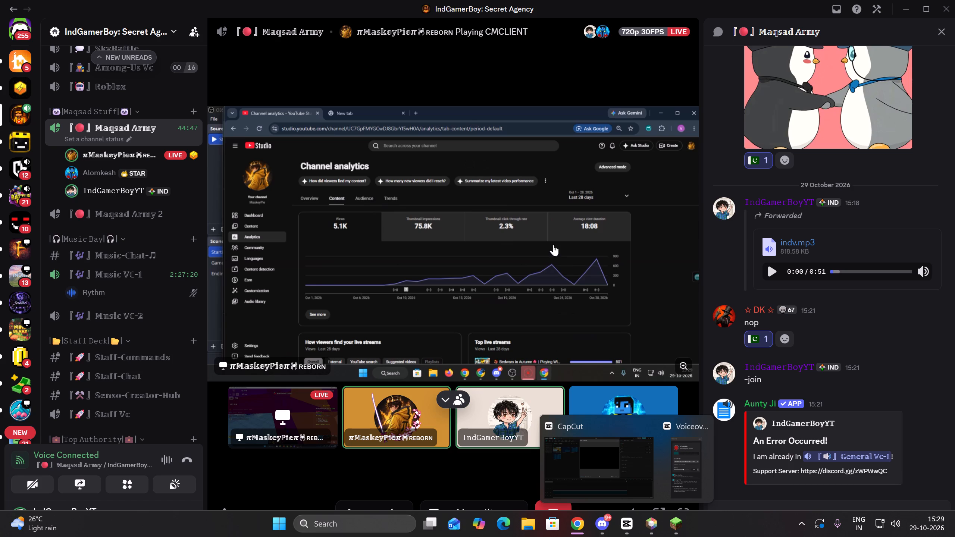
Switch back to CapCut and close the Voiceover recorder.
{"action": "left_click", "coordinate": [595, 455]}
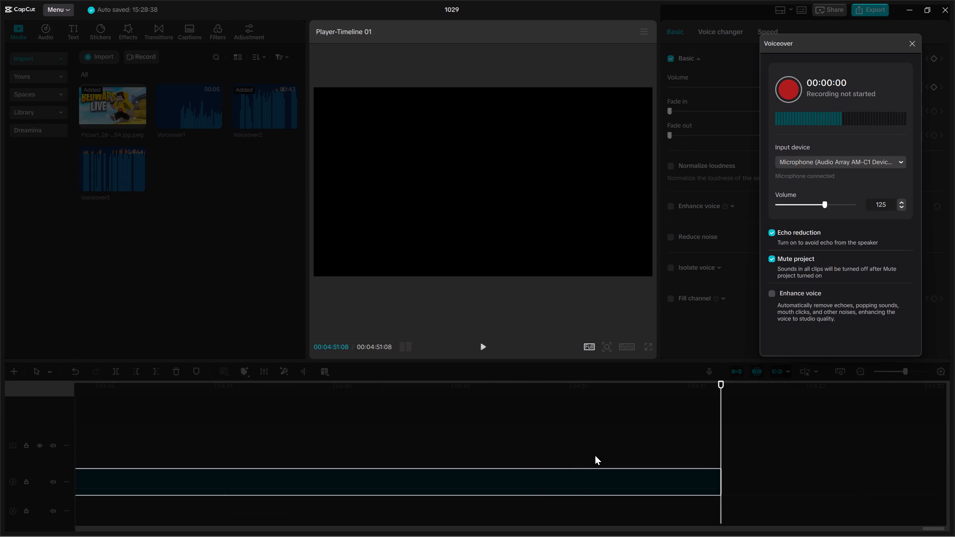
{"action": "left_click", "coordinate": [595, 455]}
{"action": "left_click", "coordinate": [912, 41]}
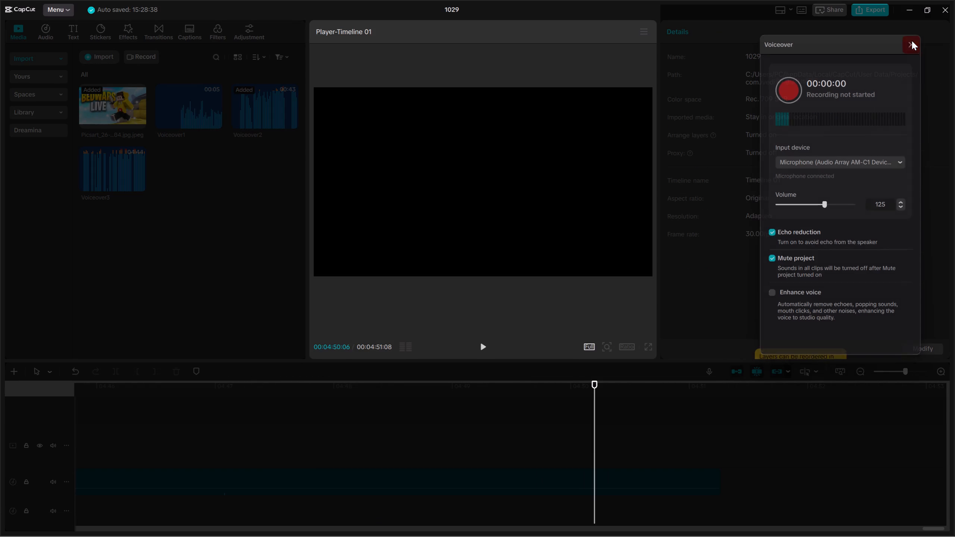
Return the playhead to the start of the Voiceover3 clip at 00:00:07:14 and examine the take's waveform.
{"action": "key", "text": "Up"}
{"action": "triple_click", "coordinate": [859, 374]}
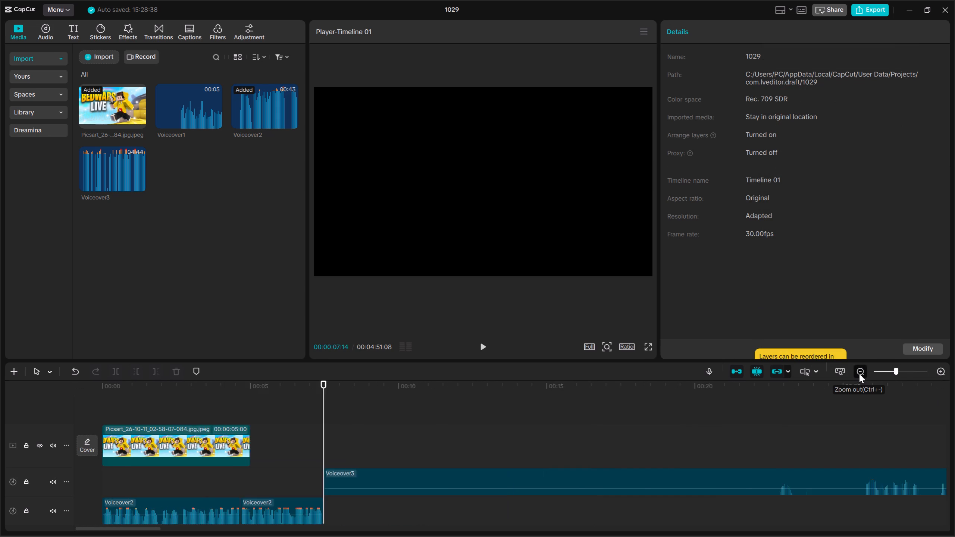
{"action": "left_click", "coordinate": [859, 374]}
{"action": "triple_click", "coordinate": [859, 374]}
{"action": "left_click", "coordinate": [859, 374]}
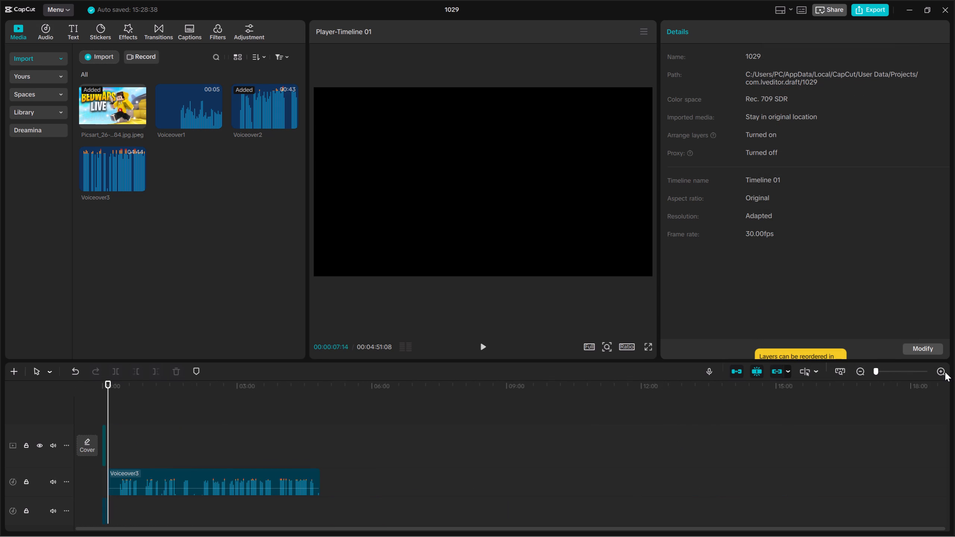
{"action": "triple_click", "coordinate": [939, 371]}
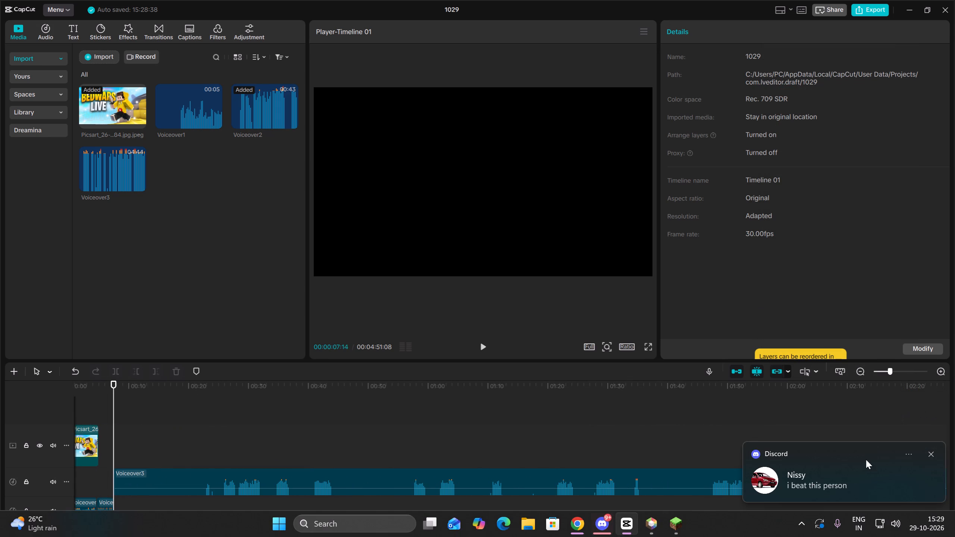
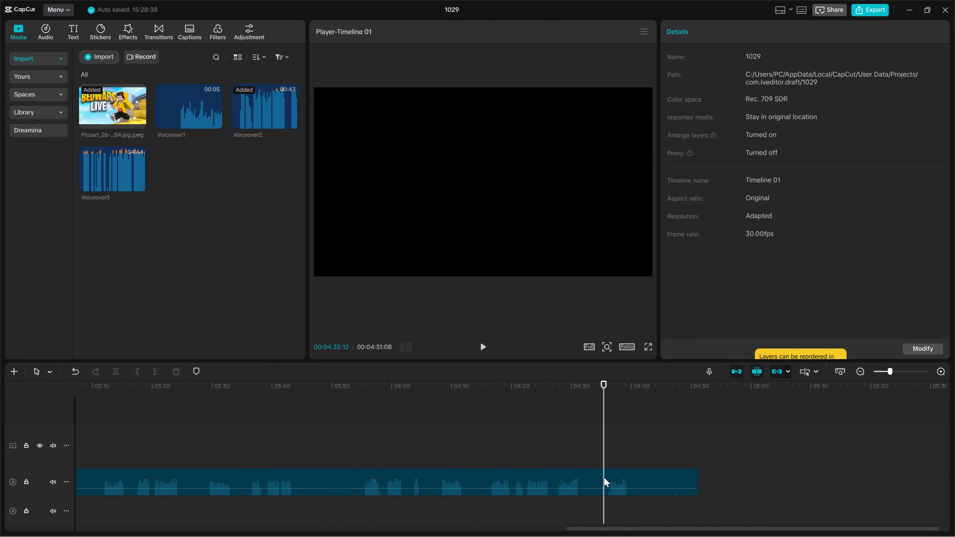
Play the end of the Voiceover3 clip and trim off everything after the last spoken part, at 00:04:39:15.
{"action": "key", "text": "space"}
{"action": "left_click", "coordinate": [632, 475]}
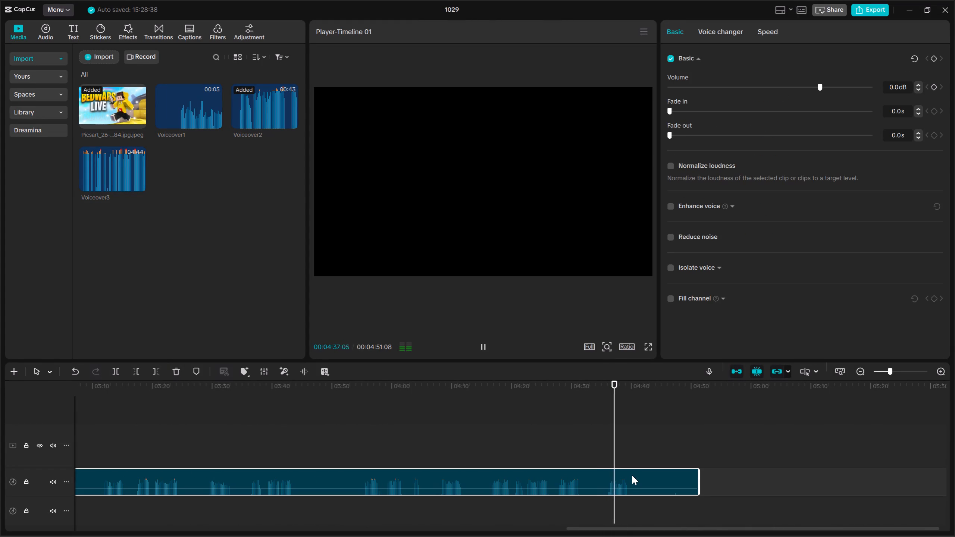
{"action": "key", "text": "space"}
{"action": "left_click", "coordinate": [159, 370]}
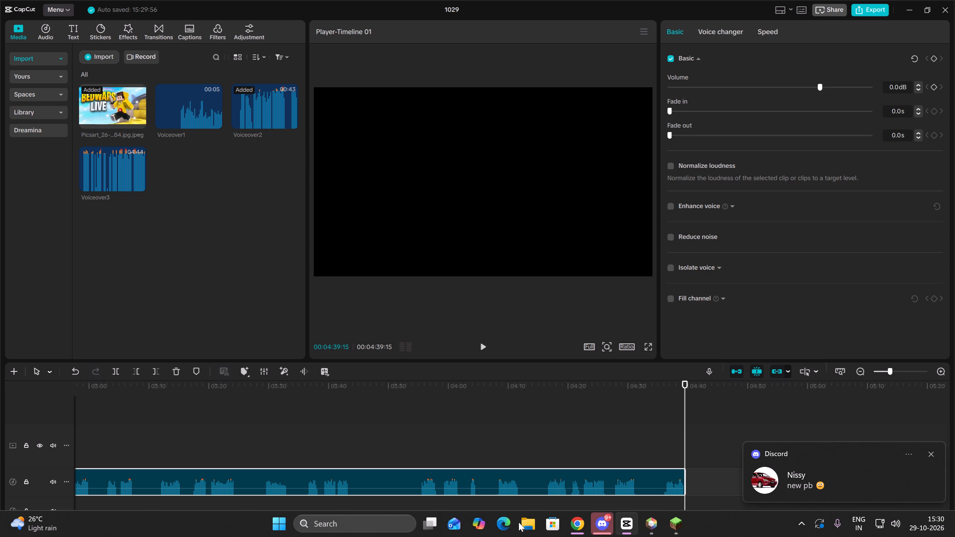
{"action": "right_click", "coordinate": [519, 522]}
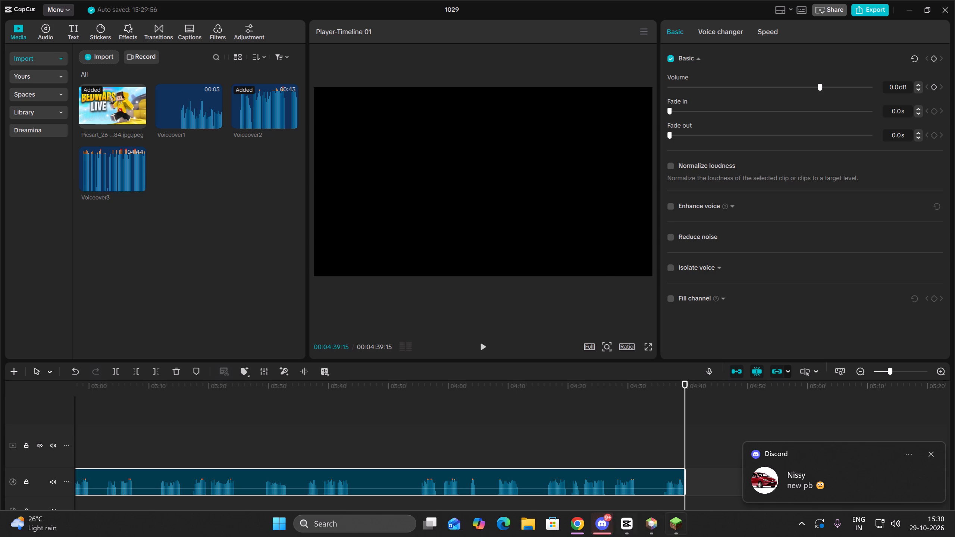
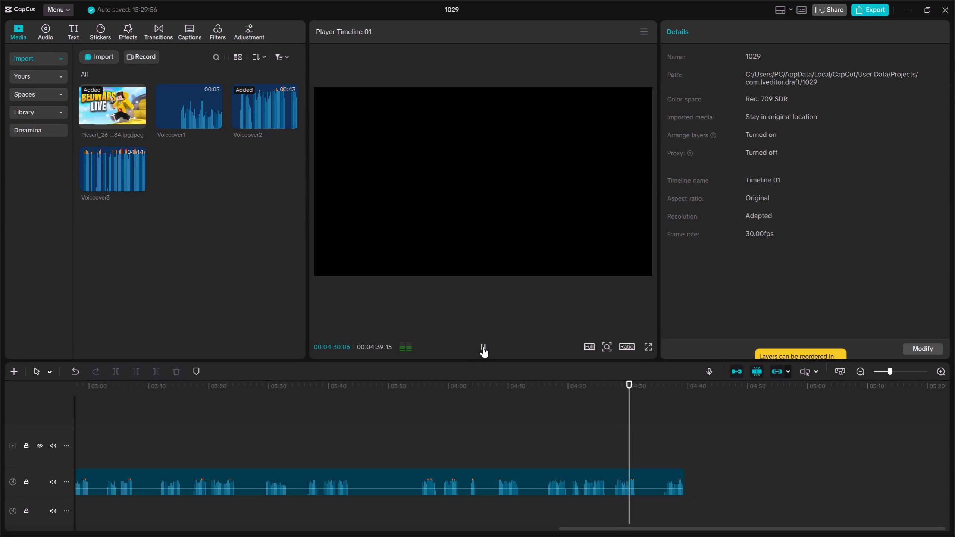
Play back the last spoken part of the voiceover, from 00:04:36:05 to the end of the timeline.
{"action": "left_click", "coordinate": [655, 425]}
{"action": "left_click_drag", "start_coordinate": [655, 425], "coordinate": [665, 423]}
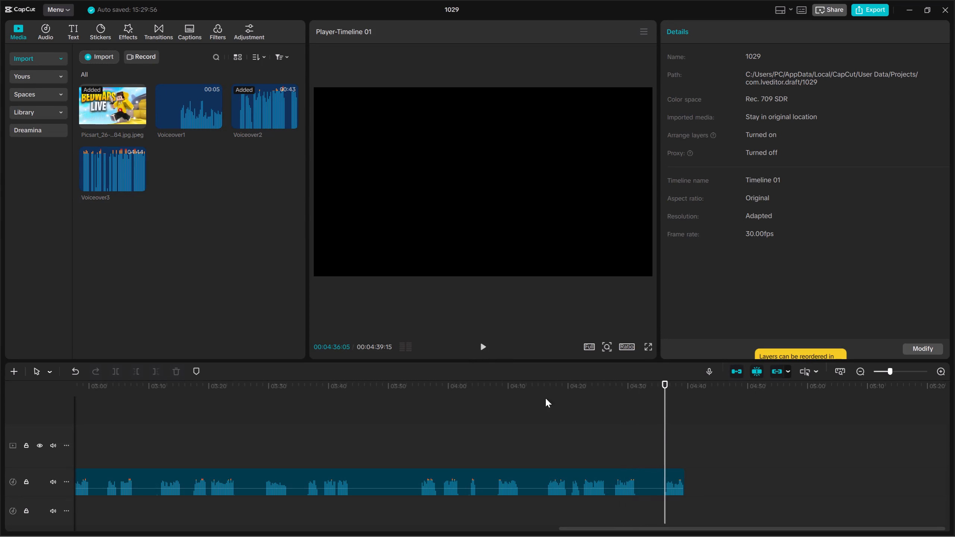
{"action": "left_click", "coordinate": [486, 348]}
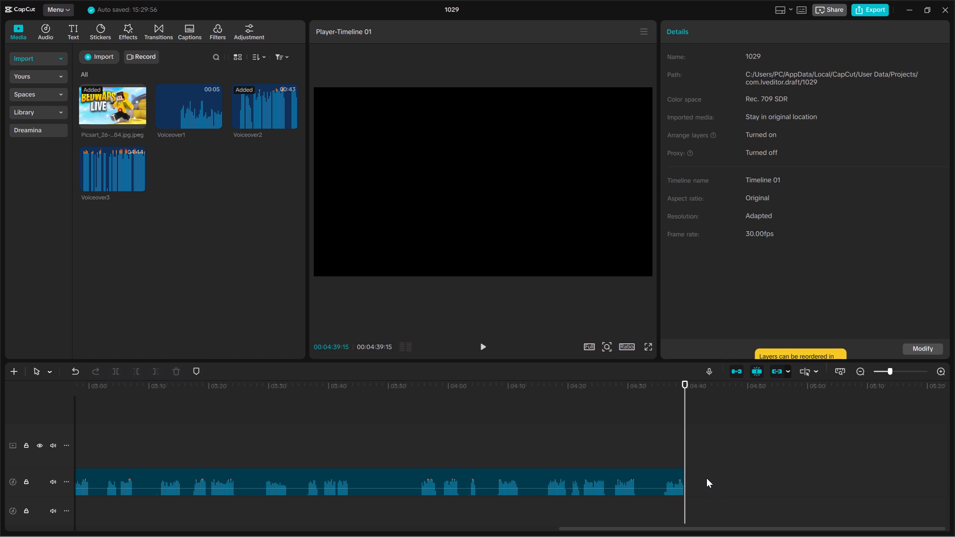
Record another voiceover take from the end of the trimmed Voiceover3 clip, at 00:04:39:15.
{"action": "key", "text": "comma"}
{"action": "left_click", "coordinate": [714, 373]}
{"action": "left_click", "coordinate": [787, 88]}
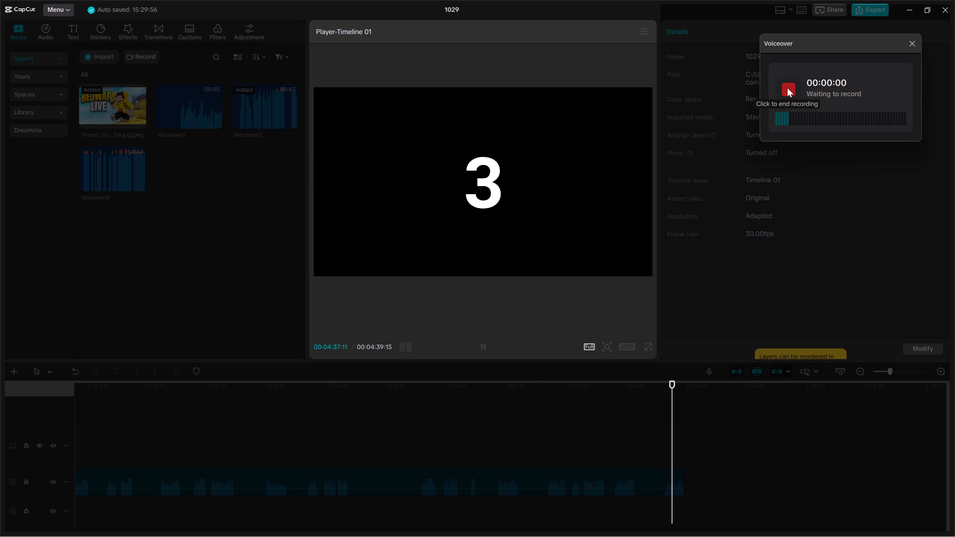
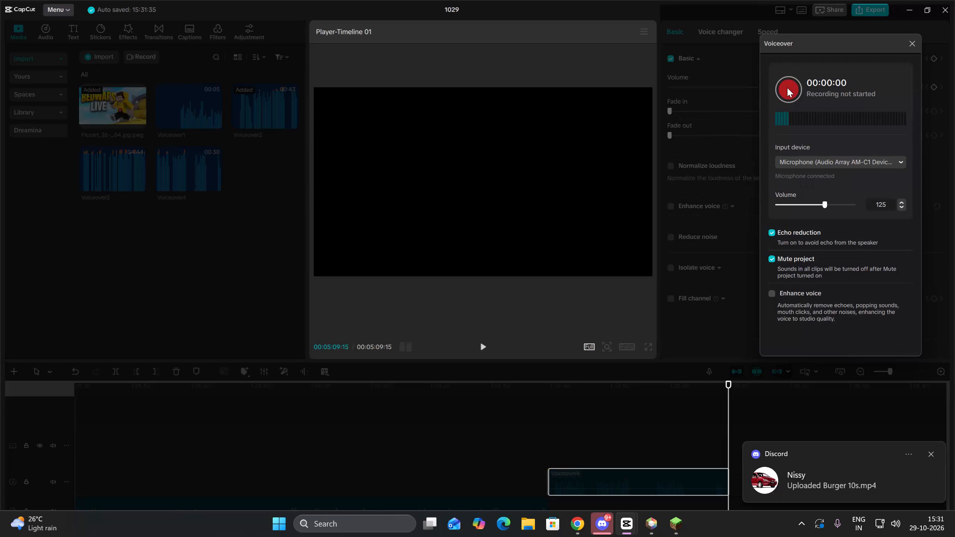
Close the voiceover recorder and place the playhead at 00:04:59:25, within the newly recorded Voiceover4 clip.
{"action": "key", "text": "comma"}
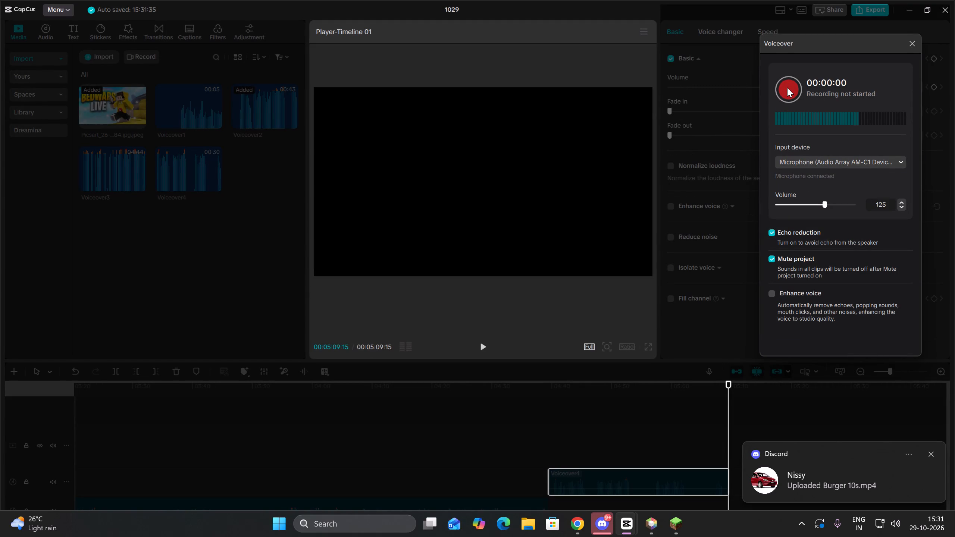
{"action": "left_click", "coordinate": [916, 48]}
{"action": "double_click", "coordinate": [669, 419]}
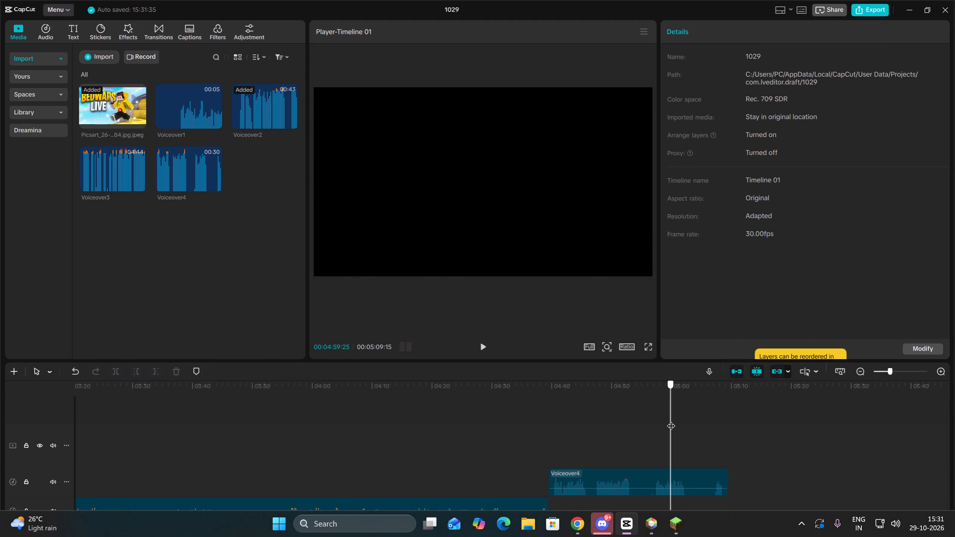
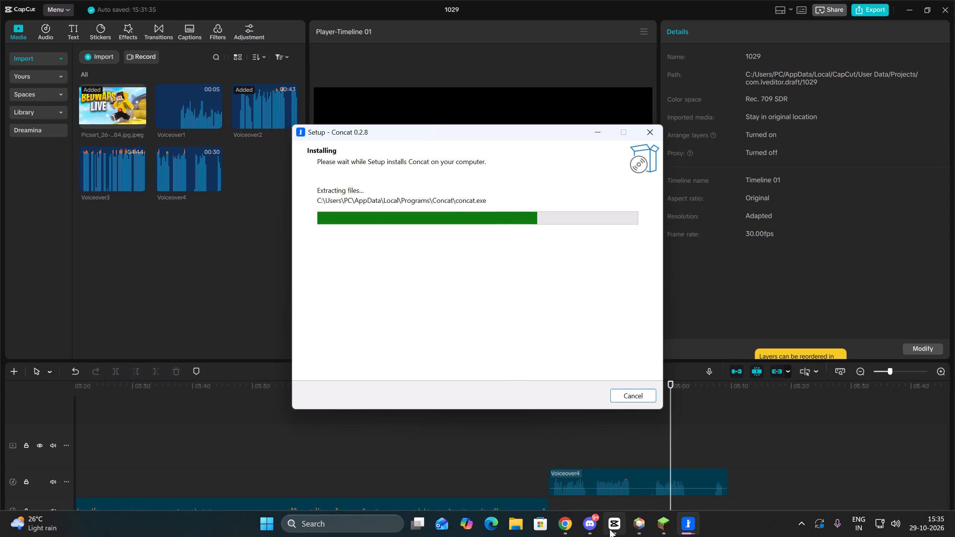
Switch to Prism Launcher and close its window.
{"action": "left_click", "coordinate": [610, 529]}
{"action": "left_click", "coordinate": [636, 521]}
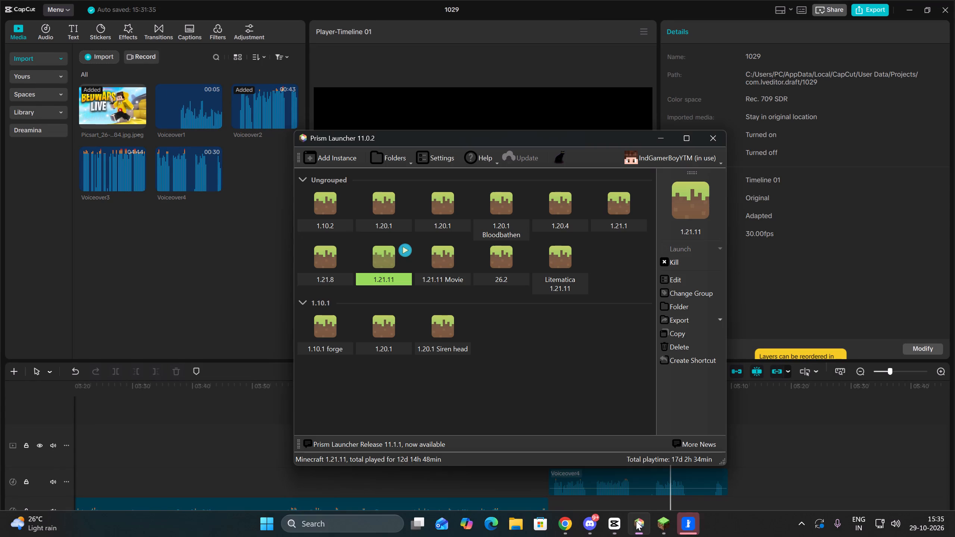
{"action": "left_click", "coordinate": [704, 139]}
Return to the Concat 0.2.8 setup, finish it with Launch Concat enabled, and minimize the CapCut window.
{"action": "left_click", "coordinate": [670, 522]}
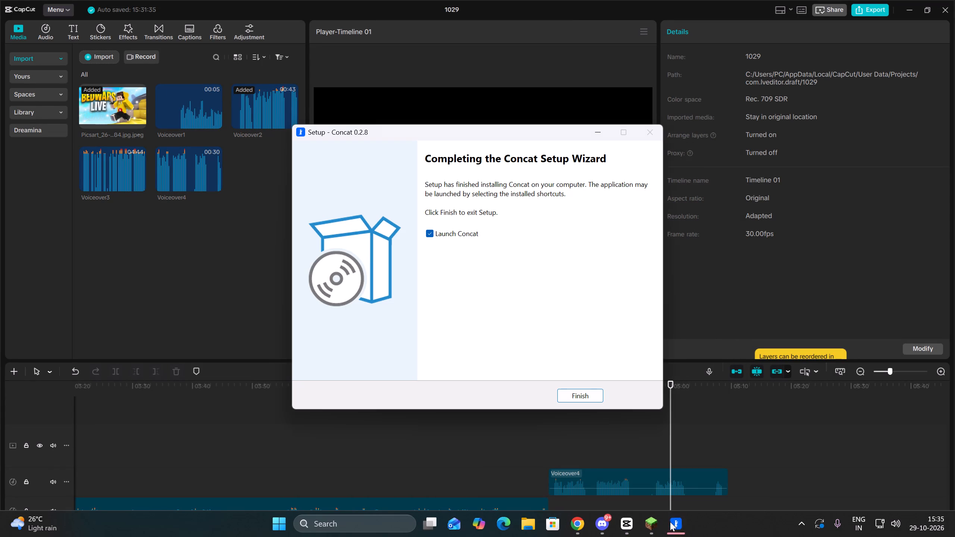
{"action": "left_click", "coordinate": [583, 398]}
{"action": "left_click", "coordinate": [903, 10]}
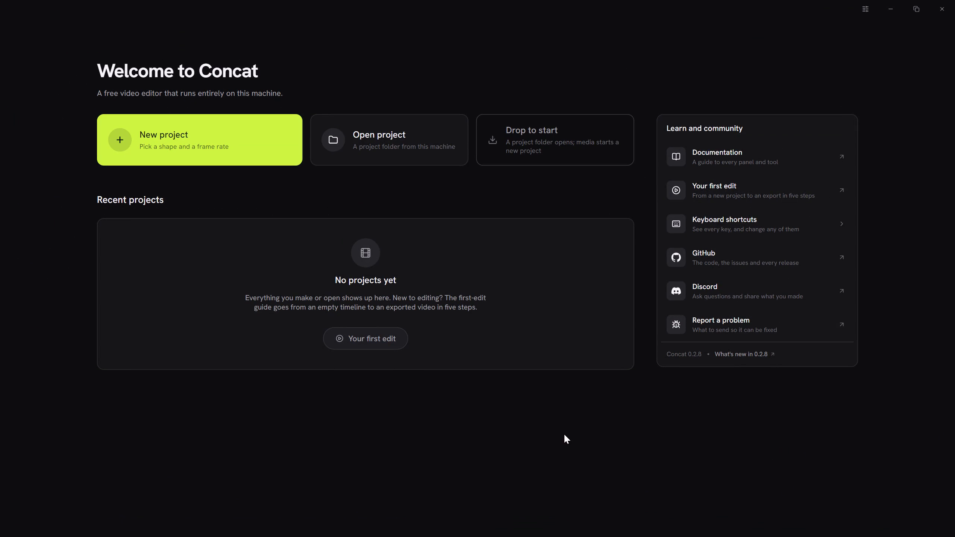
Start a new Concat project and set its frame rate to 60 fps.
{"action": "left_click", "coordinate": [243, 128]}
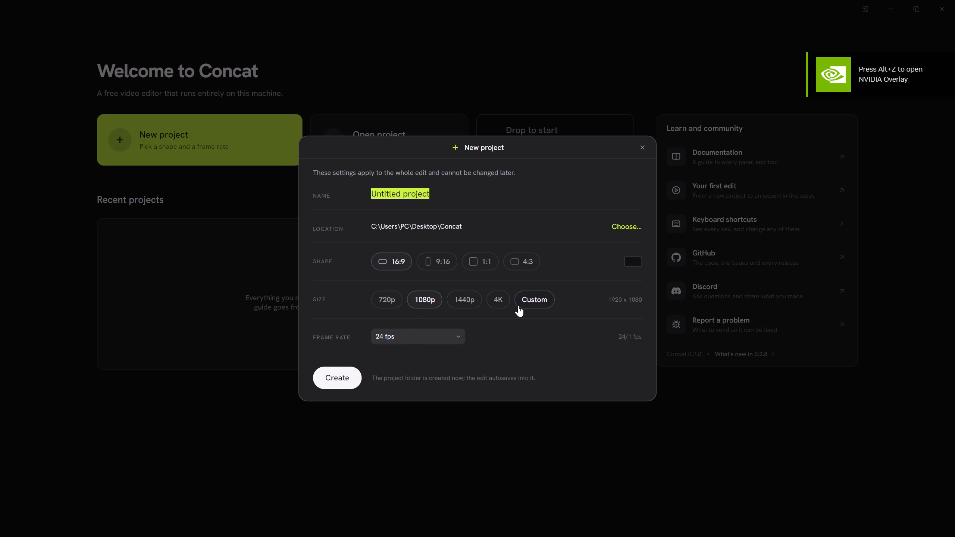
{"action": "left_click", "coordinate": [428, 334]}
{"action": "left_click", "coordinate": [417, 470]}
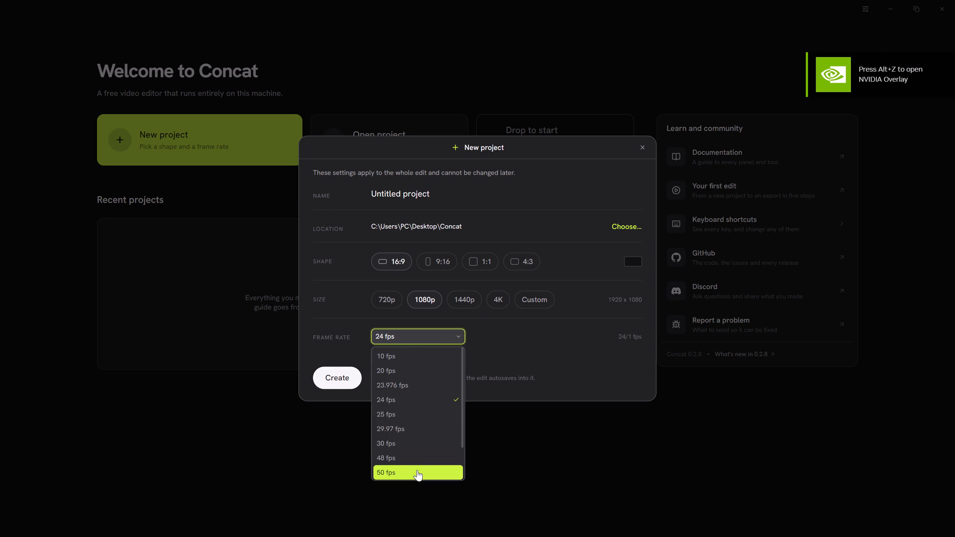
{"action": "left_click", "coordinate": [433, 335]}
{"action": "scroll", "coordinate": [442, 417], "scroll_direction": "down", "scroll_amount": 7}
{"action": "left_click", "coordinate": [424, 459]}
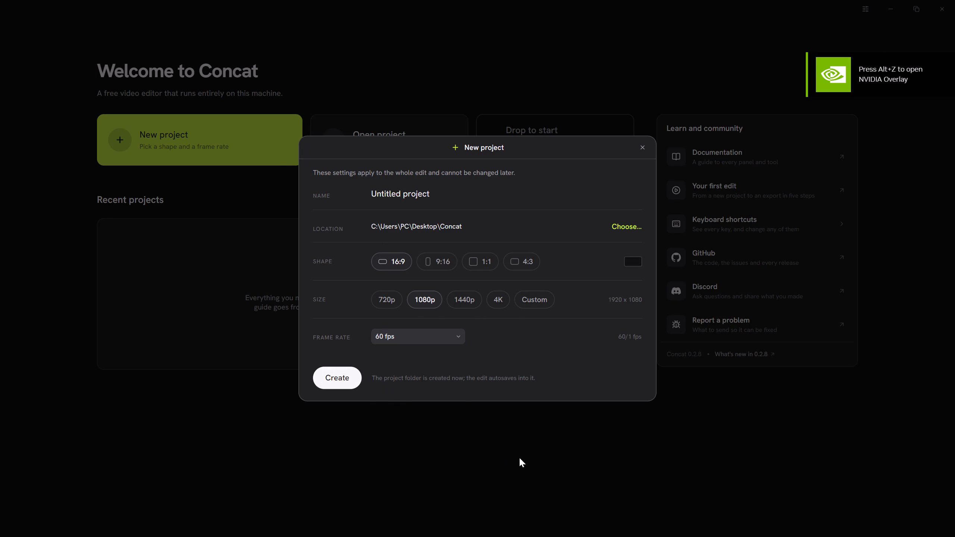
Switch to Chrome and copy the address of the Concat GitHub repository, github.com/jub0t/Concat.
{"action": "left_click", "coordinate": [584, 526]}
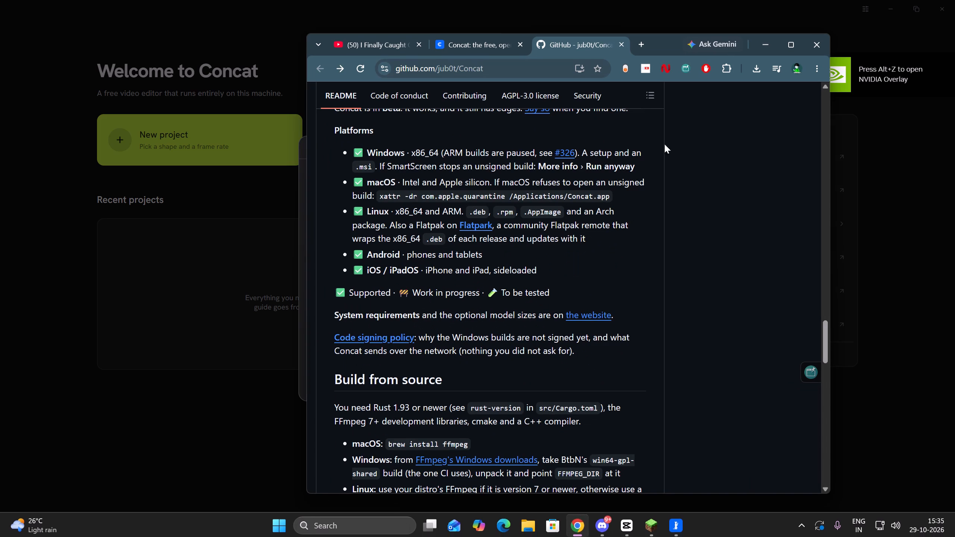
{"action": "left_click", "coordinate": [518, 75]}
{"action": "right_click", "coordinate": [474, 65]}
{"action": "left_click", "coordinate": [532, 169]}
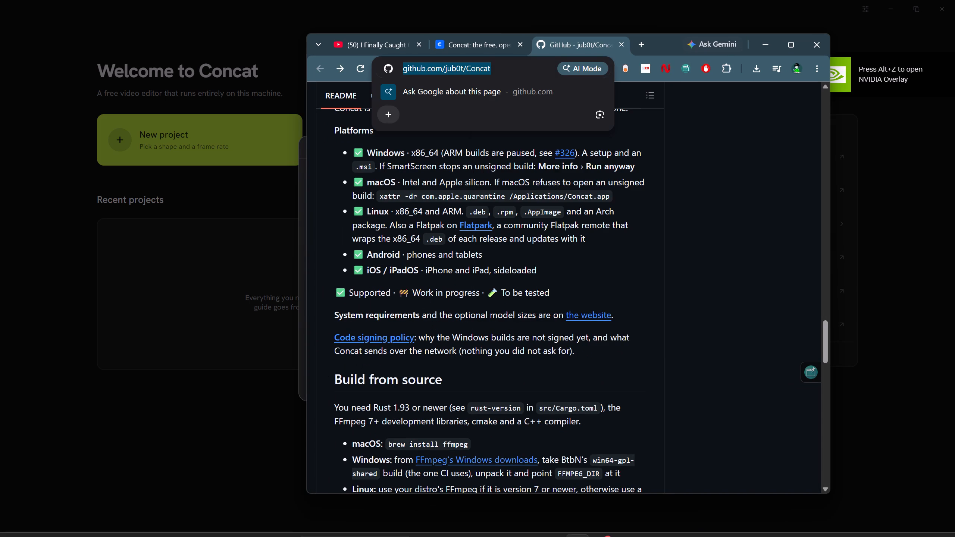
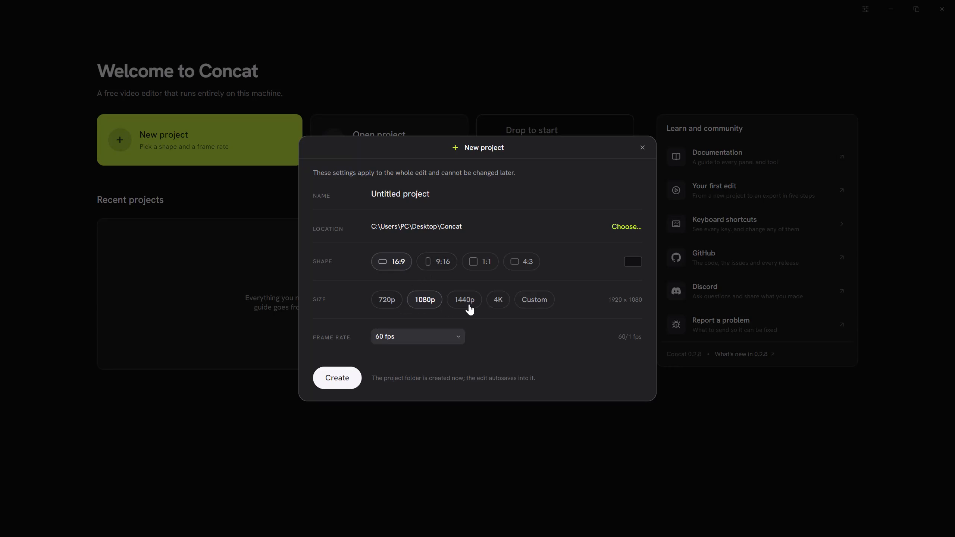
Set the new project's size to 1440p and create the project.
{"action": "left_click", "coordinate": [457, 296]}
{"action": "left_click", "coordinate": [340, 368]}
Enlarge the timeline area upward and narrow the project details area to give the preview and timeline more width.
{"action": "scroll", "coordinate": [348, 383], "scroll_direction": "down", "scroll_amount": 5}
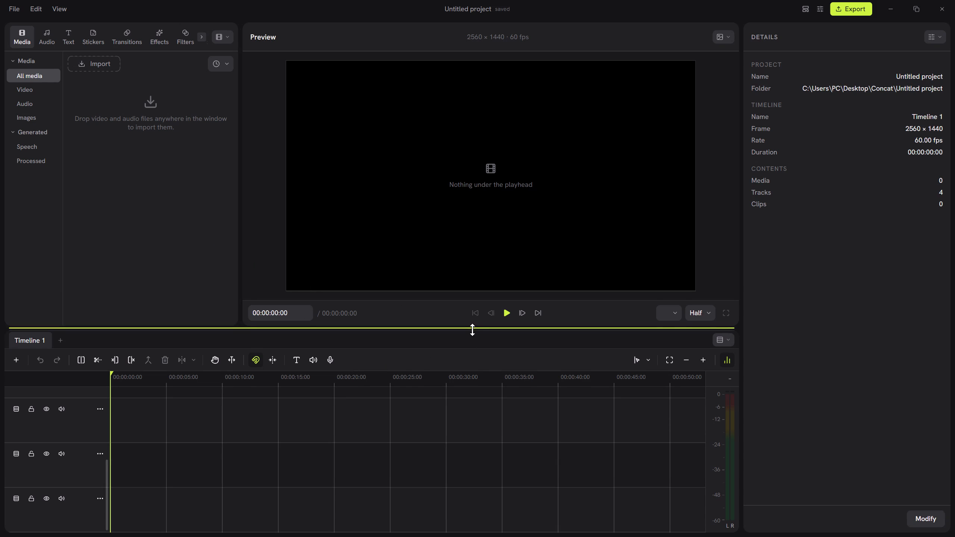
{"action": "left_click_drag", "start_coordinate": [472, 330], "coordinate": [482, 286]}
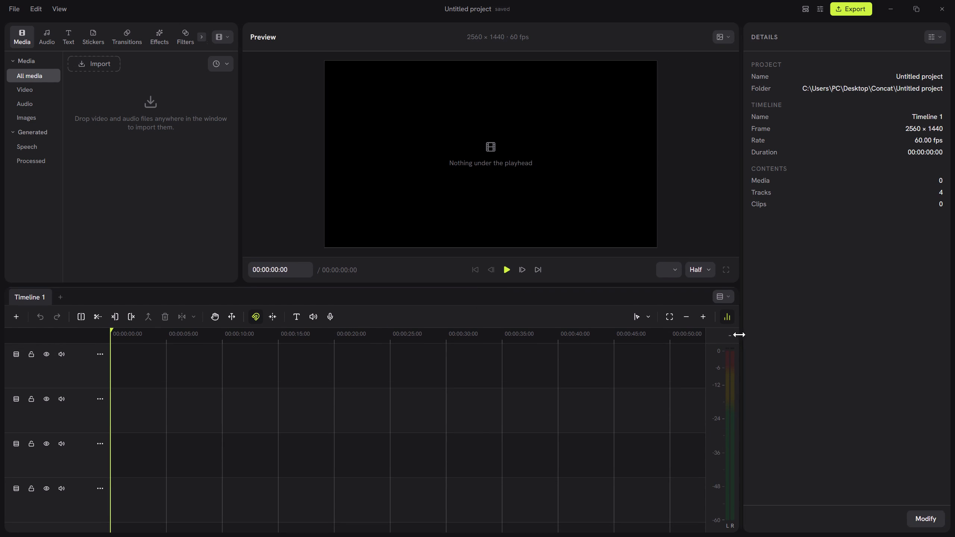
{"action": "left_click_drag", "start_coordinate": [741, 335], "coordinate": [834, 339]}
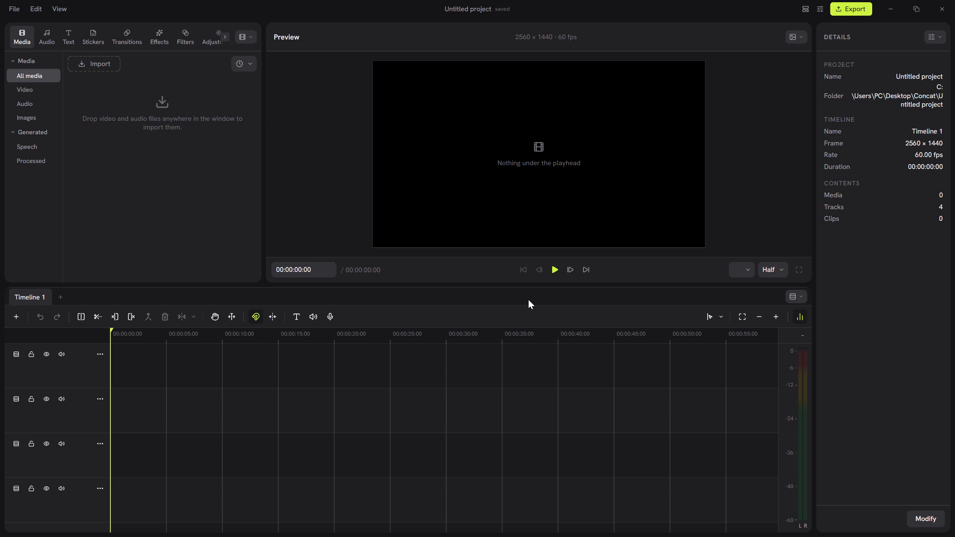
Capture a full-screen screenshot of the empty Concat editor workspace with the Snipping Tool.
{"action": "key", "text": "shift+super+s"}
{"action": "left_click_drag", "start_coordinate": [0, 0], "coordinate": [954, 536]}
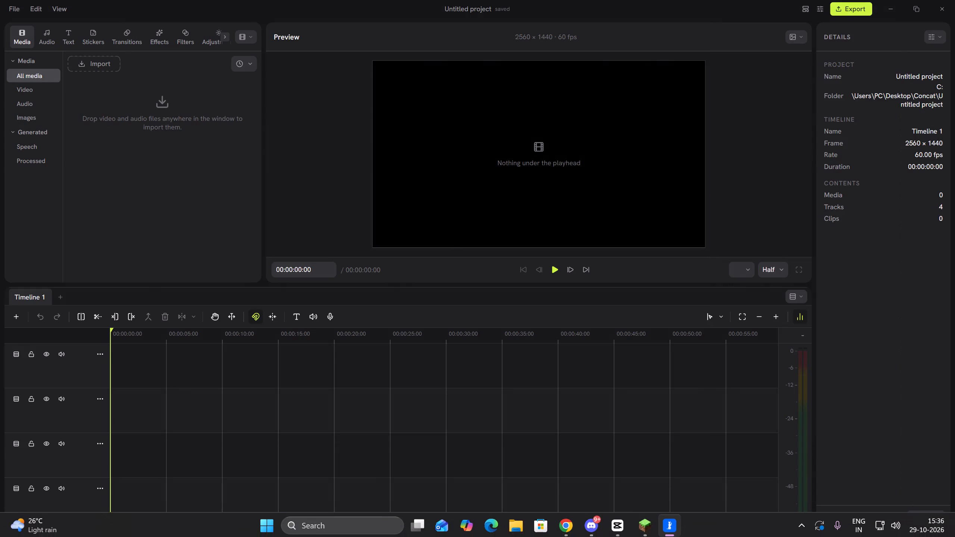
Switch from Concat to the Chrome window showing the jub0t/Concat GitHub repository.
{"action": "key", "text": "alt+Tab"}
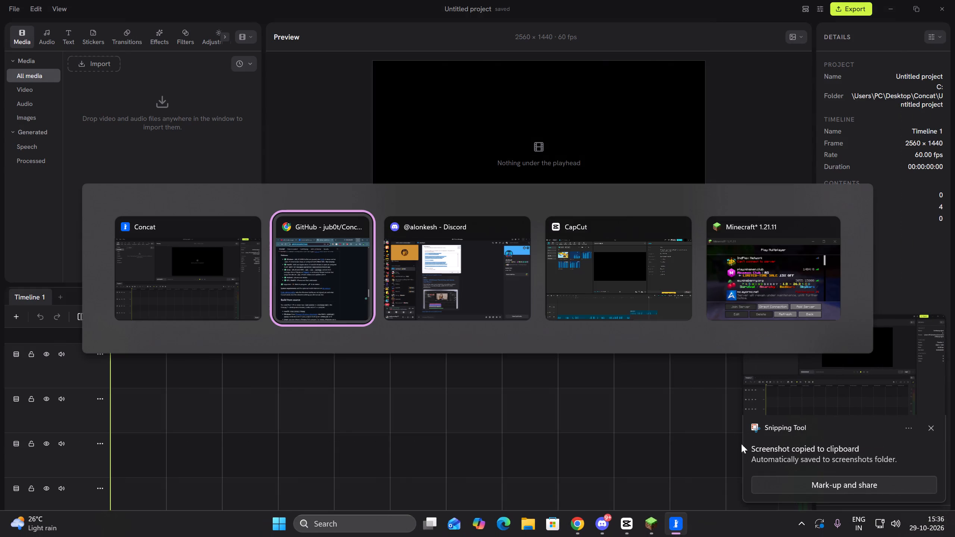
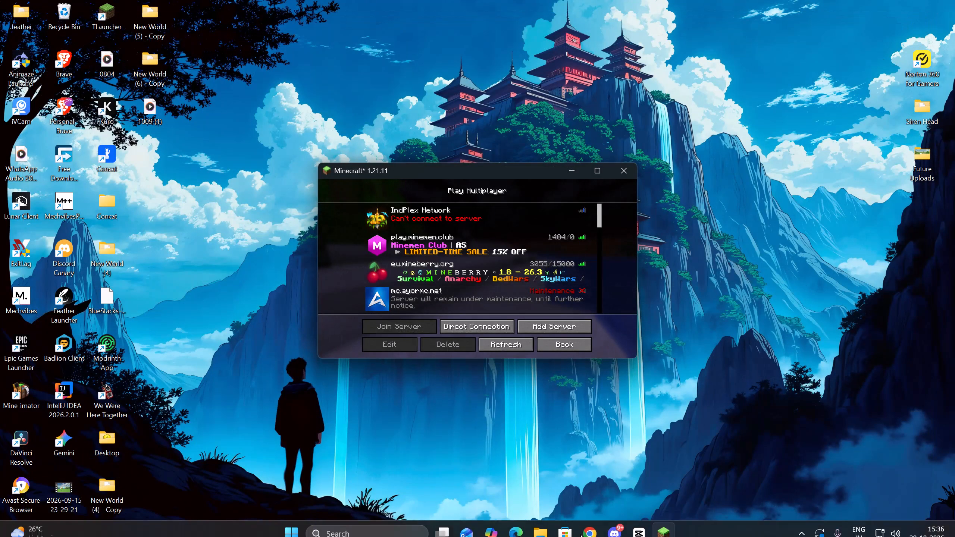
Switch to CapCut, find the cut point by playing Voiceover4, and trim off the clip's remainder after 00:05:02:12.
{"action": "left_click", "coordinate": [645, 524]}
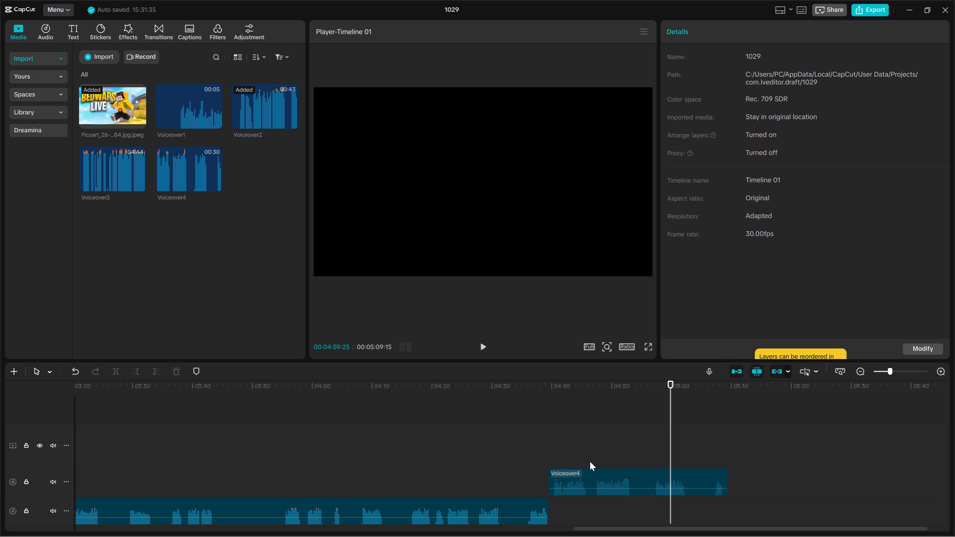
{"action": "key", "text": "Up"}
{"action": "key", "text": "space"}
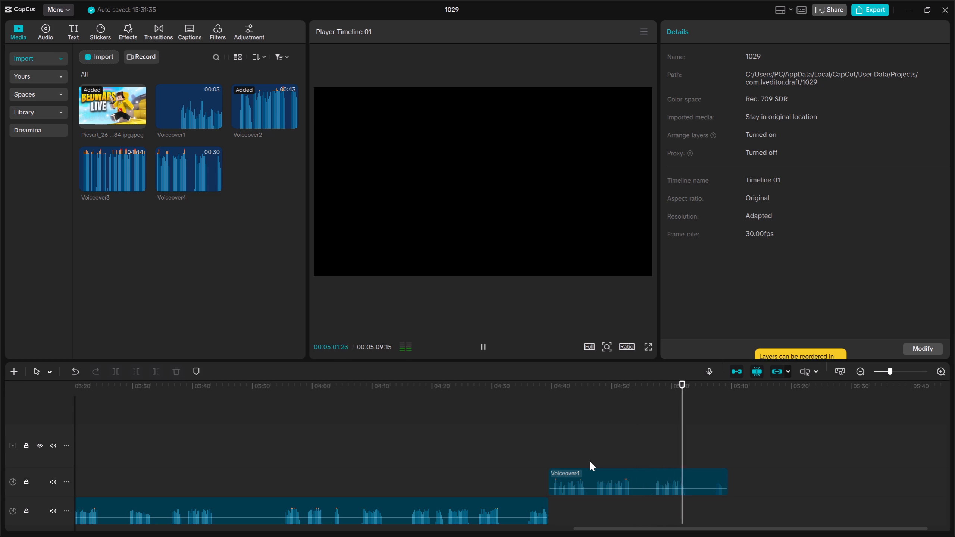
{"action": "key", "text": "space"}
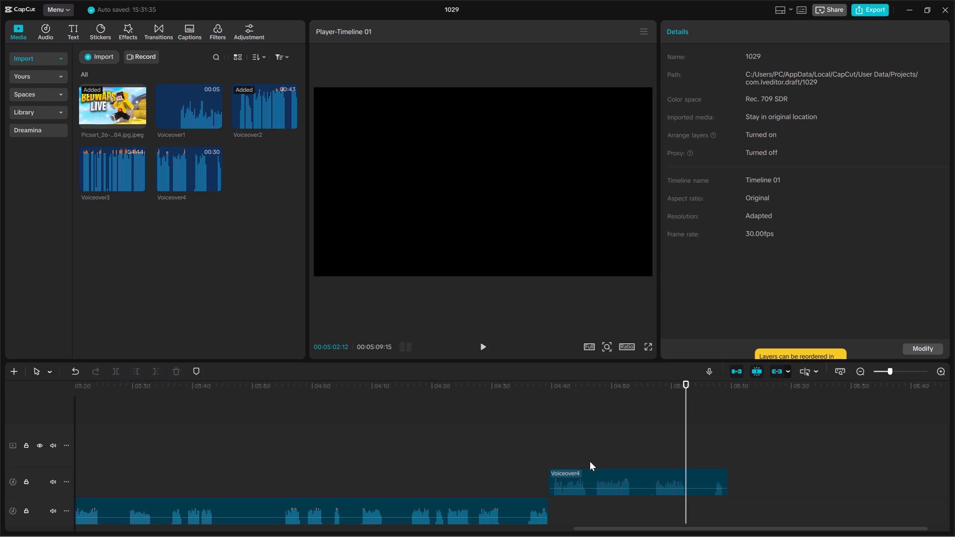
{"action": "left_click_drag", "start_coordinate": [666, 449], "coordinate": [664, 502]}
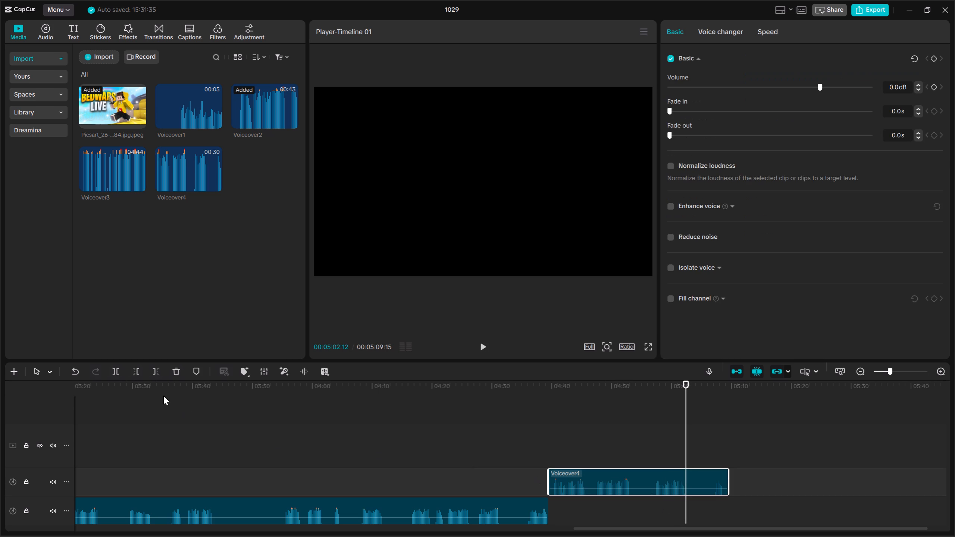
{"action": "left_click", "coordinate": [157, 374]}
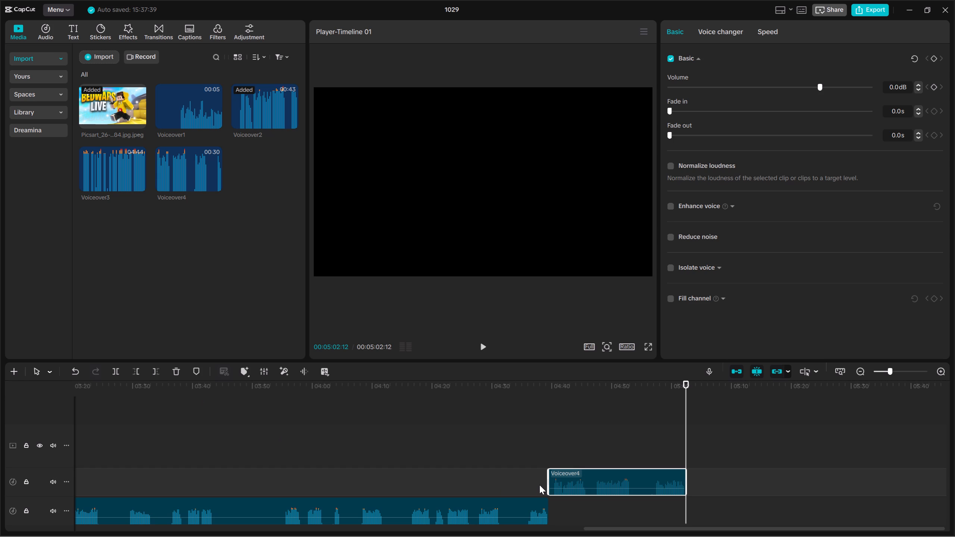
Record a new voiceover starting from the trimmed end of the Voiceover4 clip.
{"action": "left_click", "coordinate": [704, 367]}
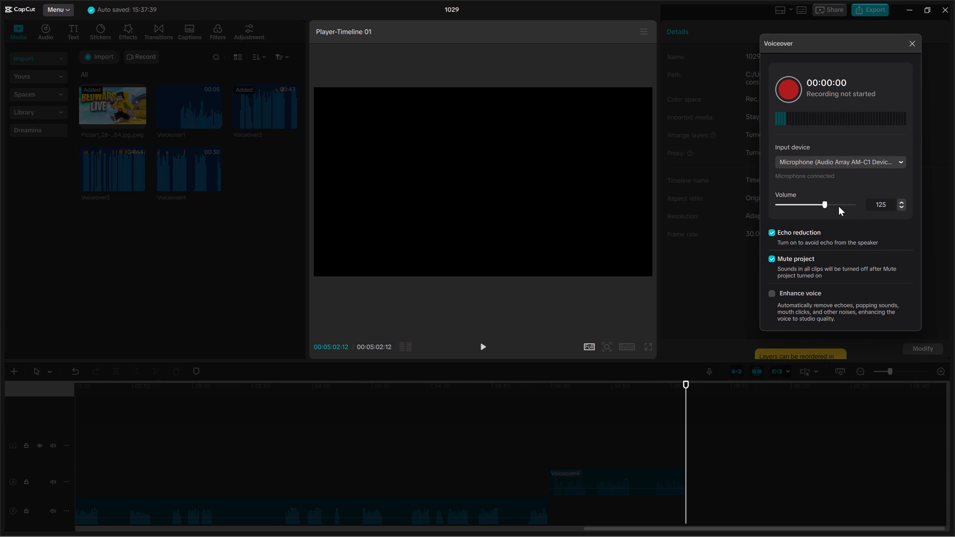
{"action": "left_click", "coordinate": [781, 80]}
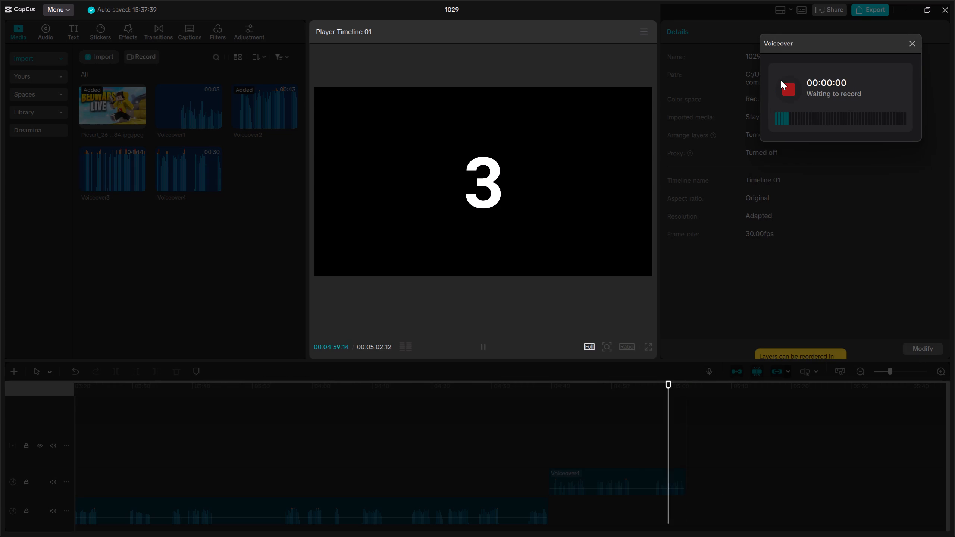
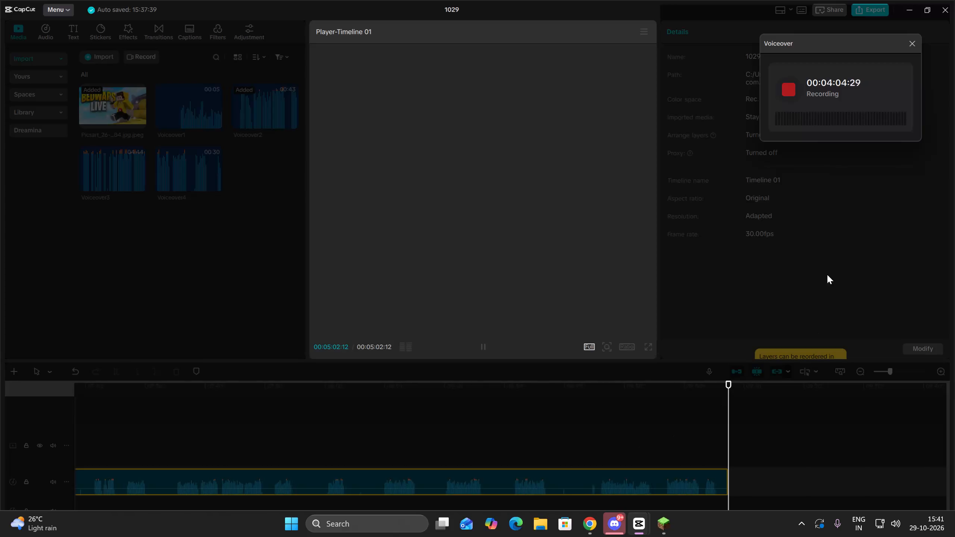
Stop the voiceover recording that is in progress.
{"action": "left_click", "coordinate": [790, 88]}
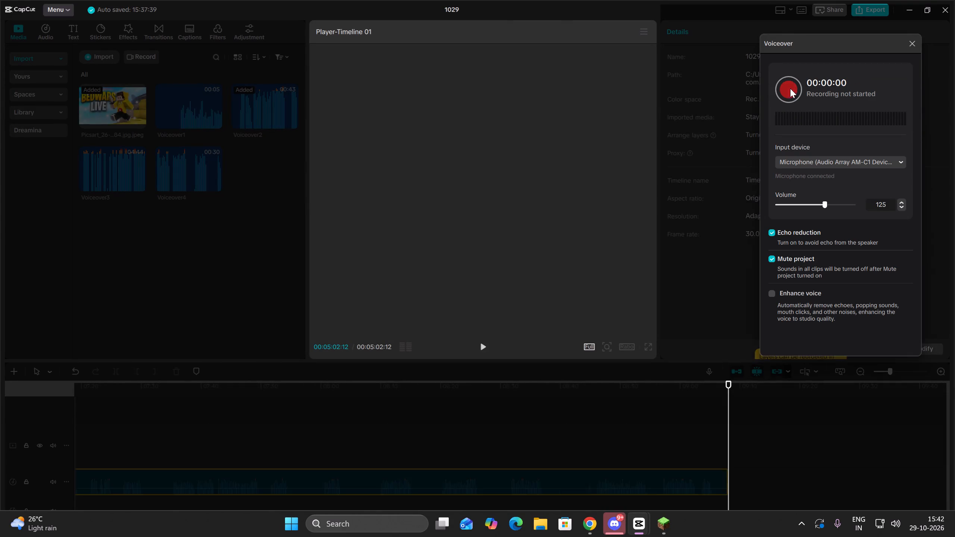
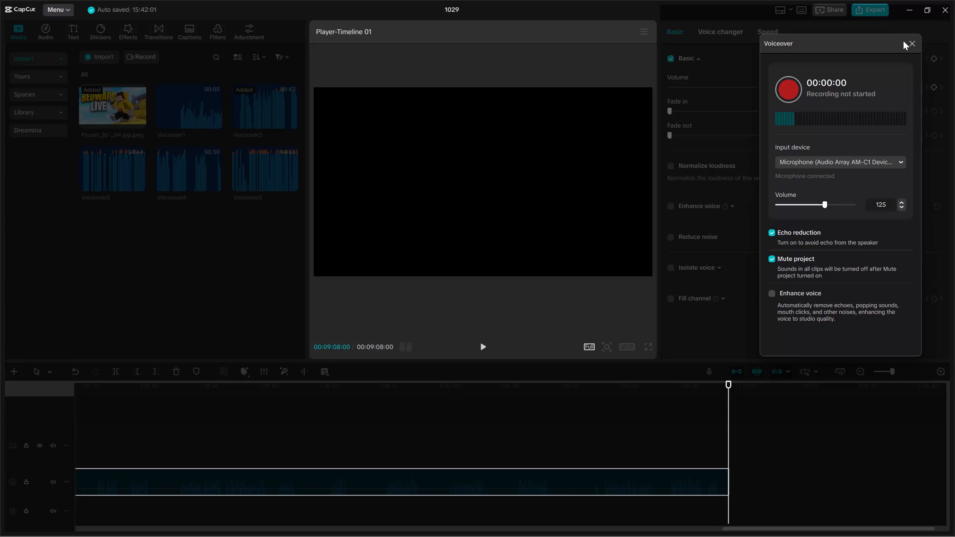
Close the voiceover recorder.
{"action": "left_click", "coordinate": [912, 43]}
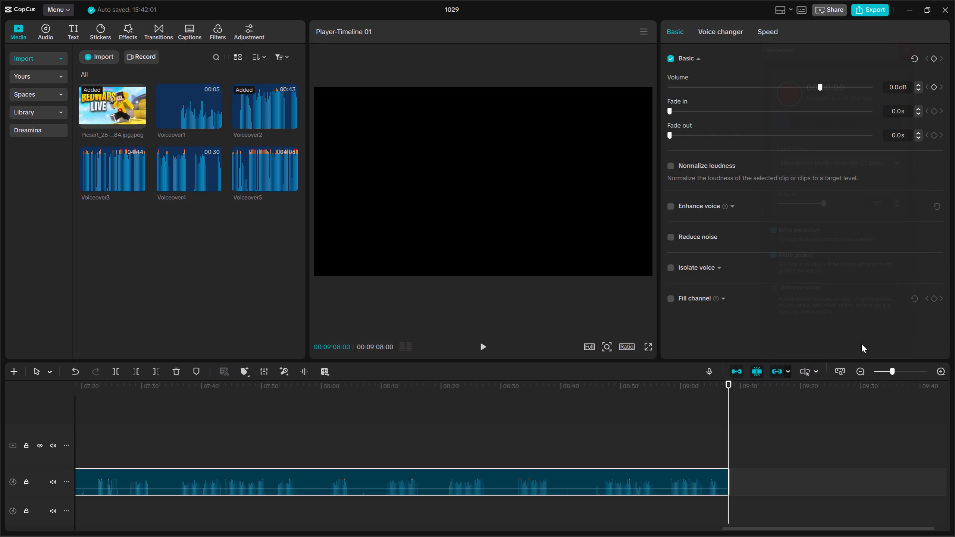
Return the playhead to the very start of the CapCut timeline.
{"action": "triple_click", "coordinate": [858, 372]}
{"action": "left_click", "coordinate": [339, 449]}
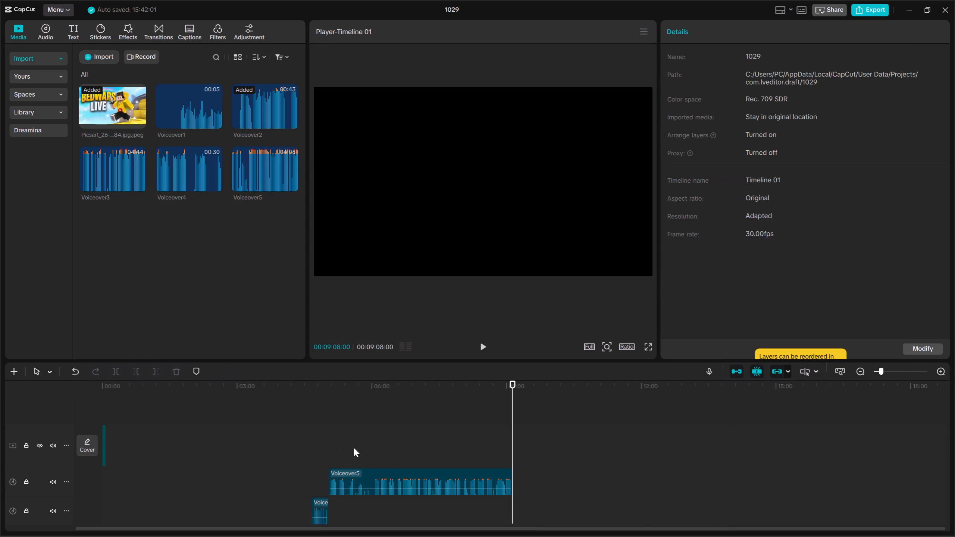
{"action": "scroll", "coordinate": [383, 457], "scroll_direction": "down", "scroll_amount": 6}
{"action": "scroll", "coordinate": [378, 467], "scroll_direction": "up", "scroll_amount": 1}
{"action": "left_click", "coordinate": [350, 494]}
{"action": "left_click_drag", "start_coordinate": [350, 494], "coordinate": [347, 494]}
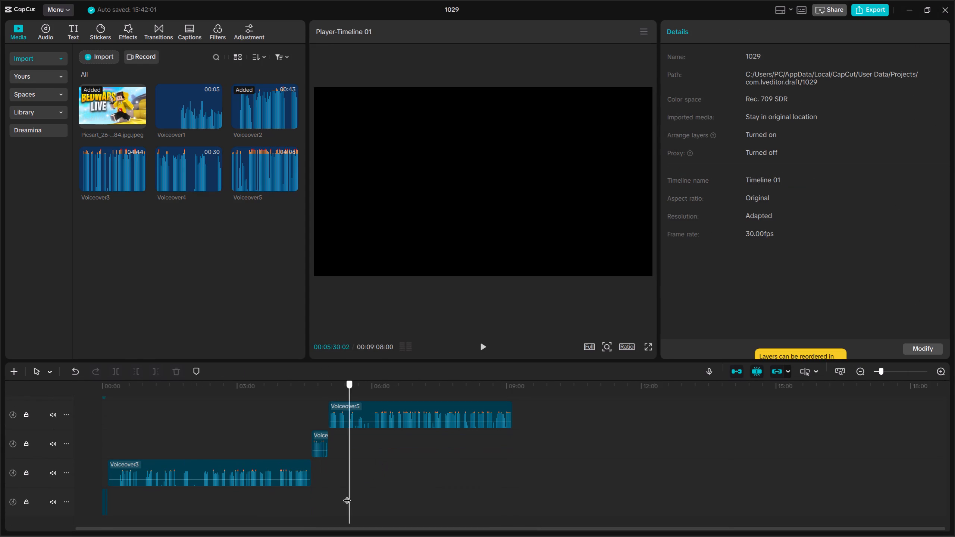
{"action": "left_click_drag", "start_coordinate": [347, 494], "coordinate": [0, 489]}
{"action": "scroll", "coordinate": [423, 484], "scroll_direction": "up", "scroll_amount": 4}
Export the timeline as MP3 audio only, with the resolution set to 480P and video output turned off.
{"action": "left_click", "coordinate": [871, 11]}
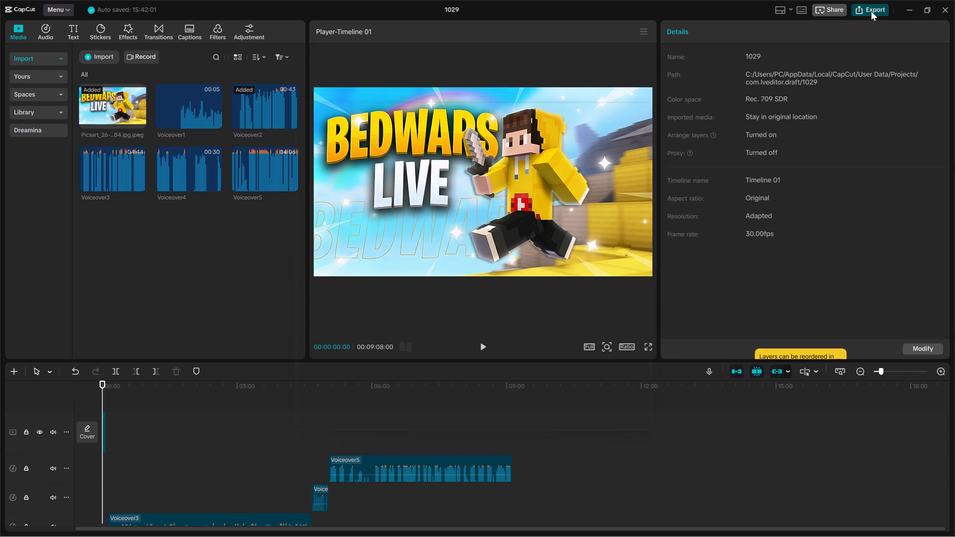
{"action": "left_click", "coordinate": [551, 212]}
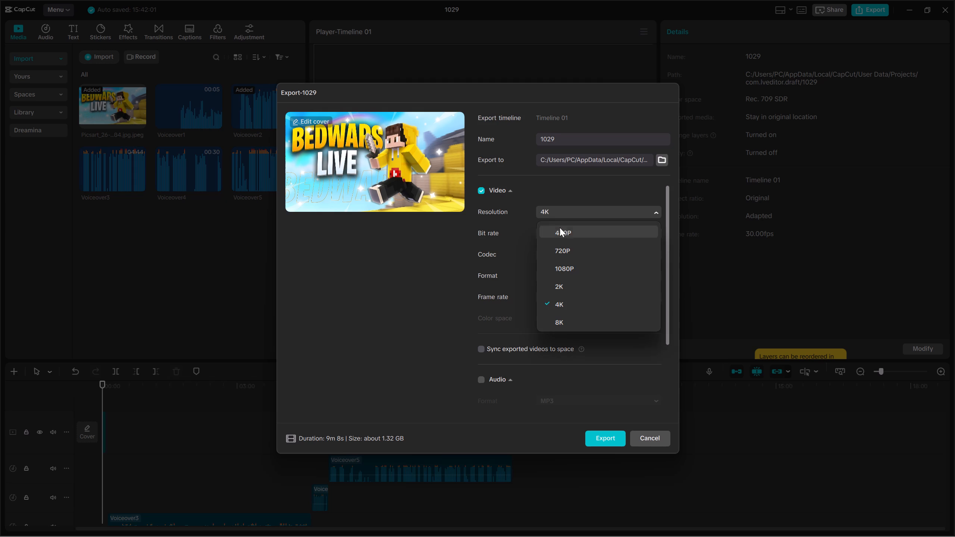
{"action": "left_click", "coordinate": [570, 233]}
{"action": "left_click", "coordinate": [480, 381]}
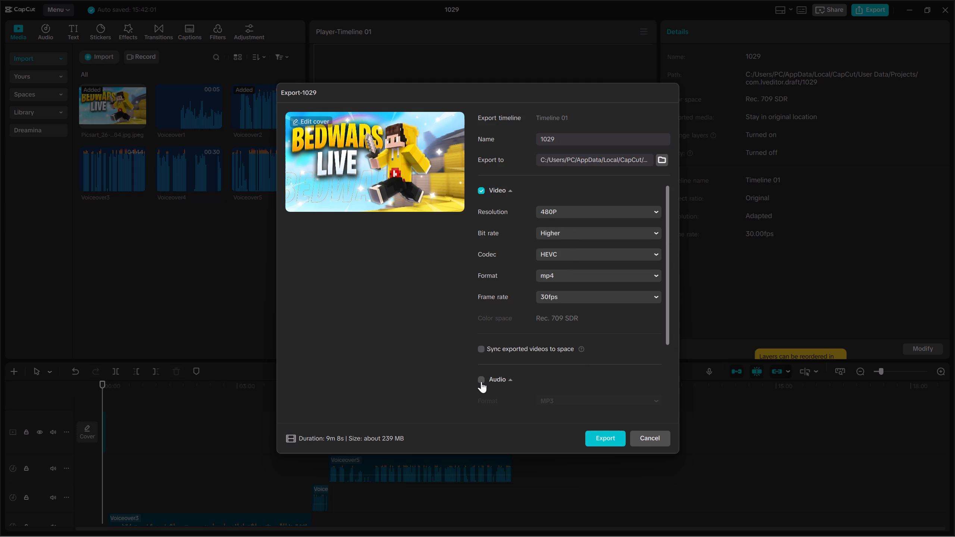
{"action": "left_click", "coordinate": [482, 190]}
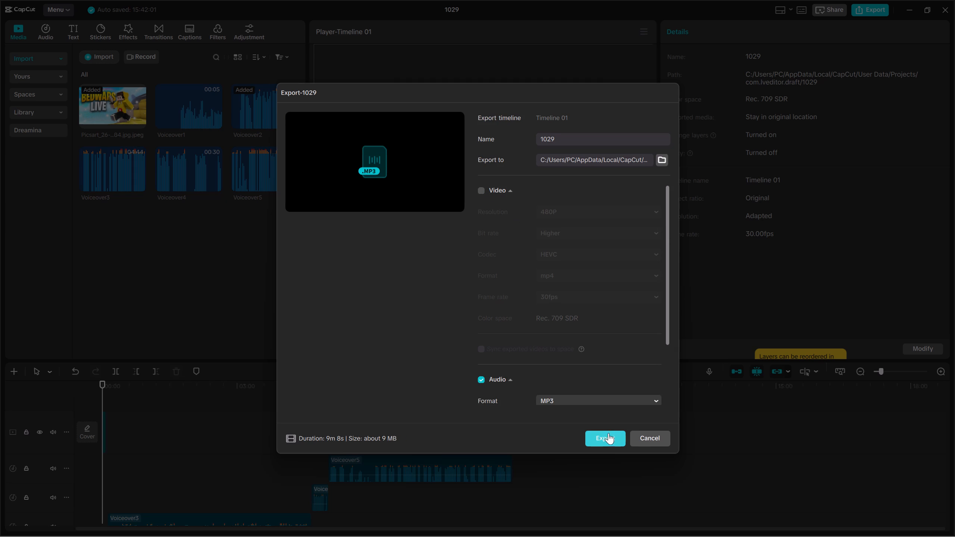
{"action": "left_click", "coordinate": [607, 440]}
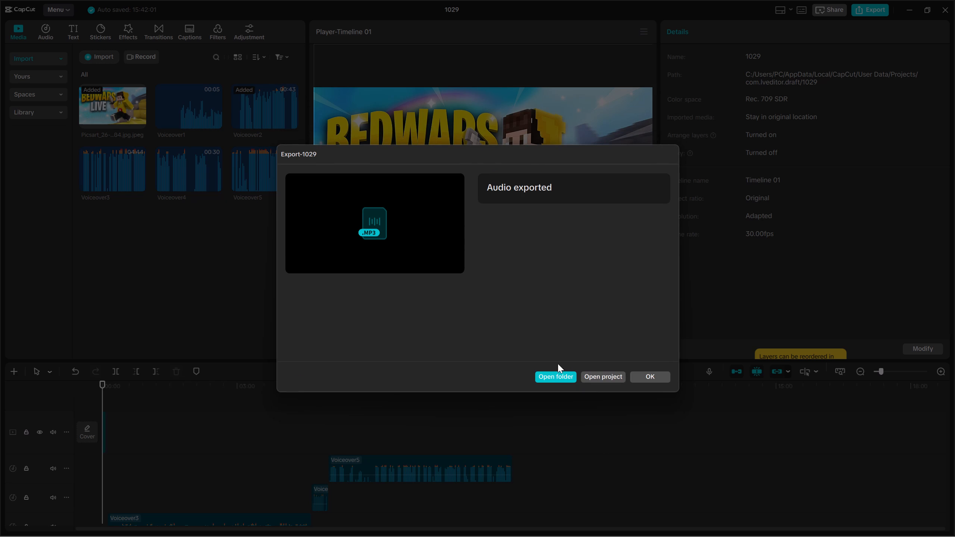
Open the folder that contains the exported audio file.
{"action": "left_click", "coordinate": [552, 376]}
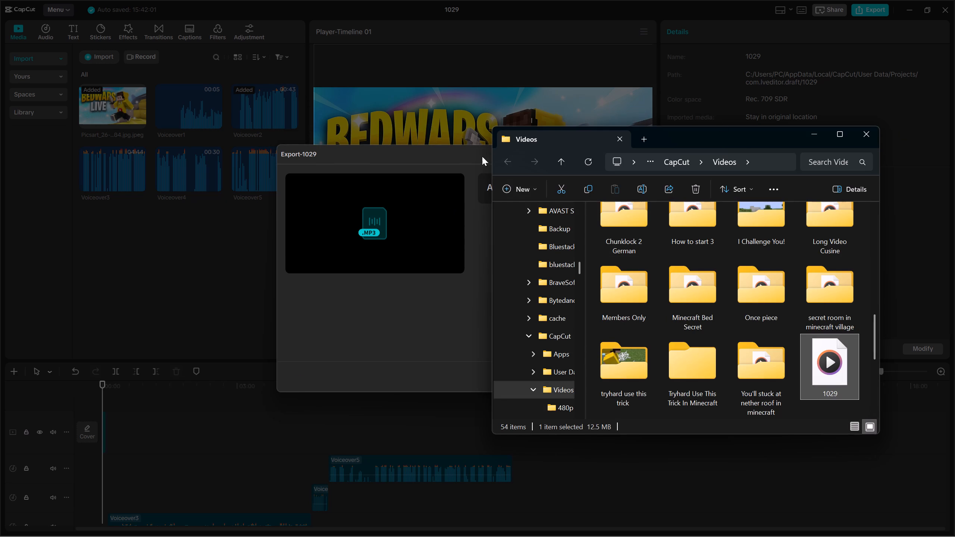
Dismiss the export result and close the CapCut project and program.
{"action": "left_click", "coordinate": [457, 155]}
{"action": "left_click", "coordinate": [654, 373]}
{"action": "left_click", "coordinate": [944, 14]}
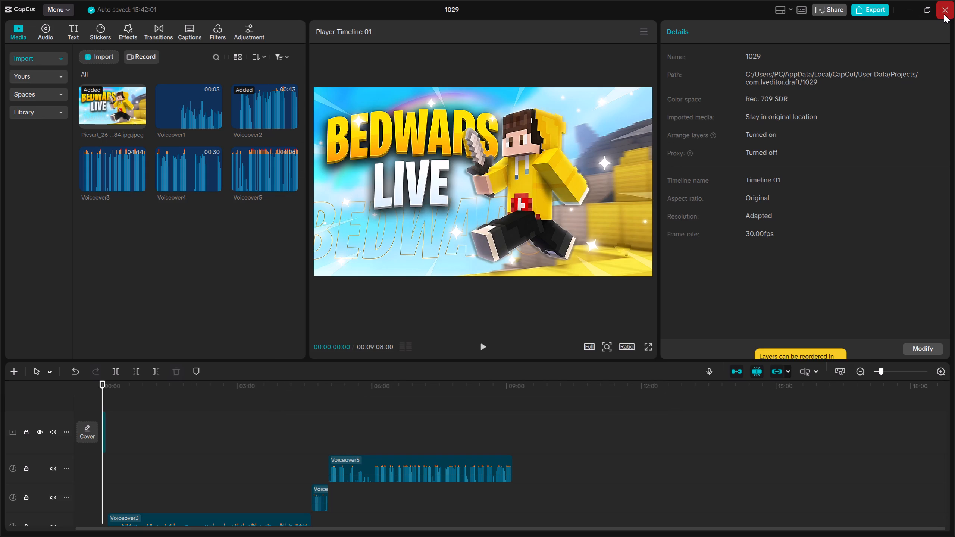
{"action": "left_click", "coordinate": [786, 99]}
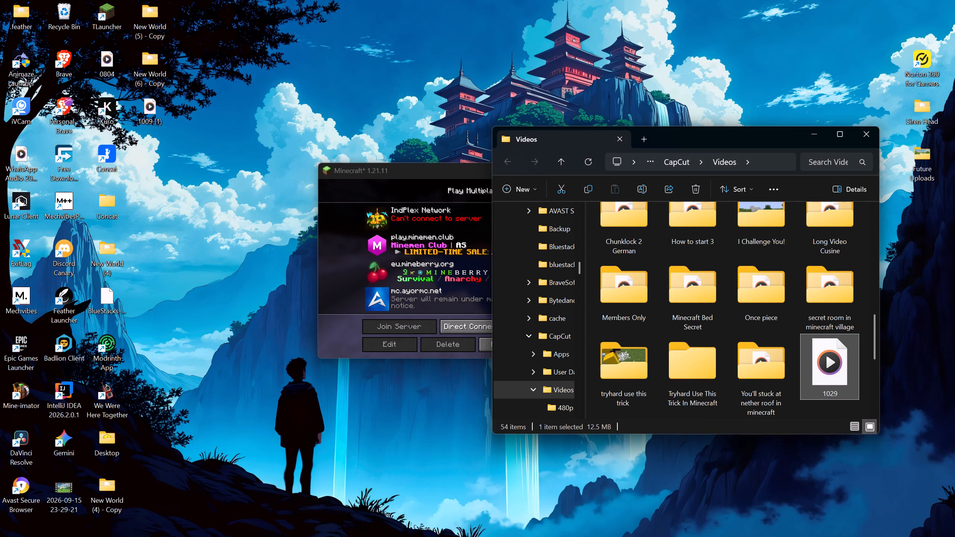
Launch Concat from the desktop.
{"action": "left_click", "coordinate": [366, 527]}
{"action": "left_click", "coordinate": [137, 159]}
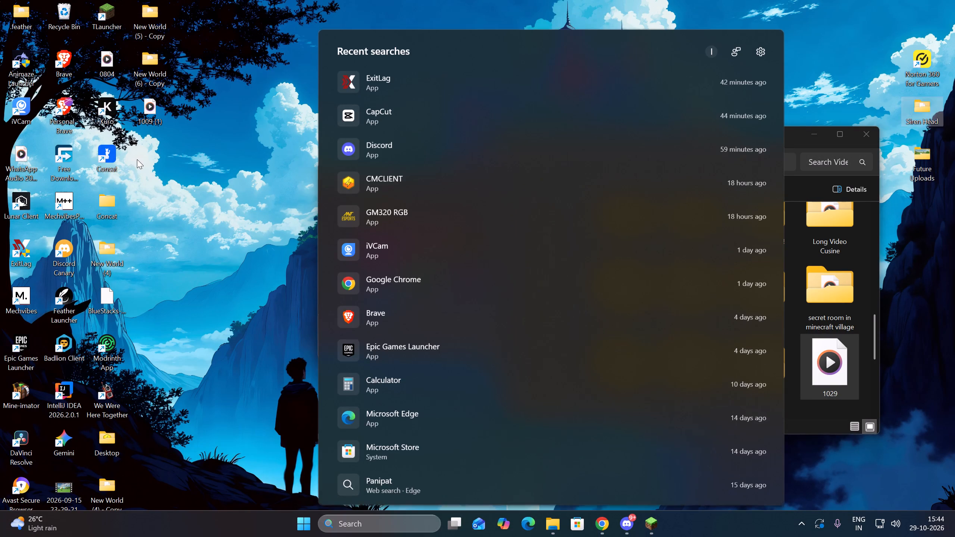
{"action": "double_click", "coordinate": [112, 154]}
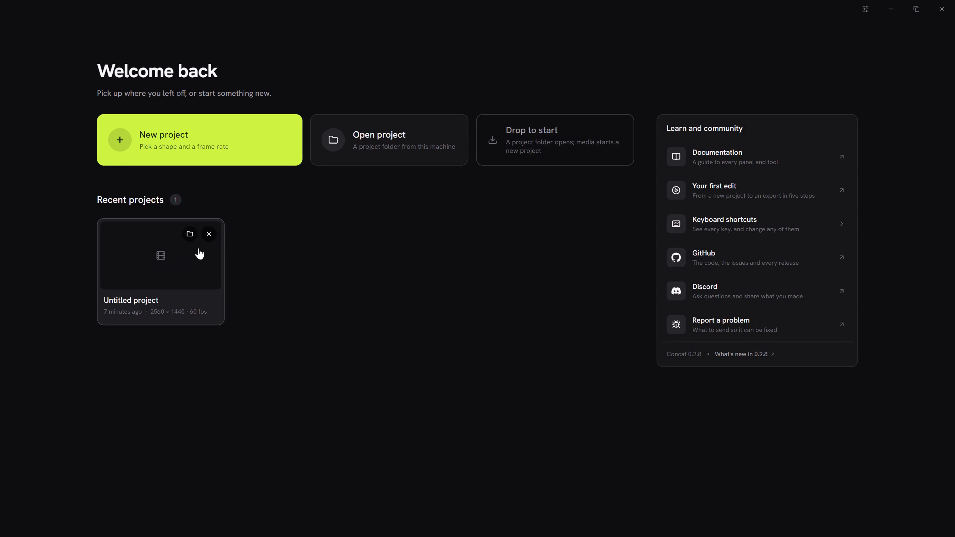
Create a new 16:9 project at 1080p and 60 fps in the Desktop Concat folder.
{"action": "left_click", "coordinate": [208, 229]}
{"action": "left_click", "coordinate": [230, 147]}
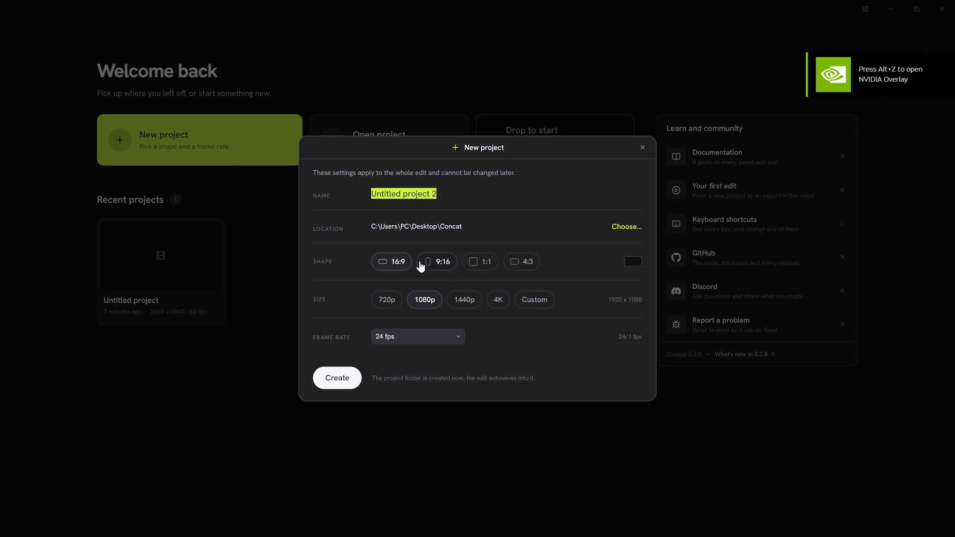
{"action": "left_click", "coordinate": [386, 259]}
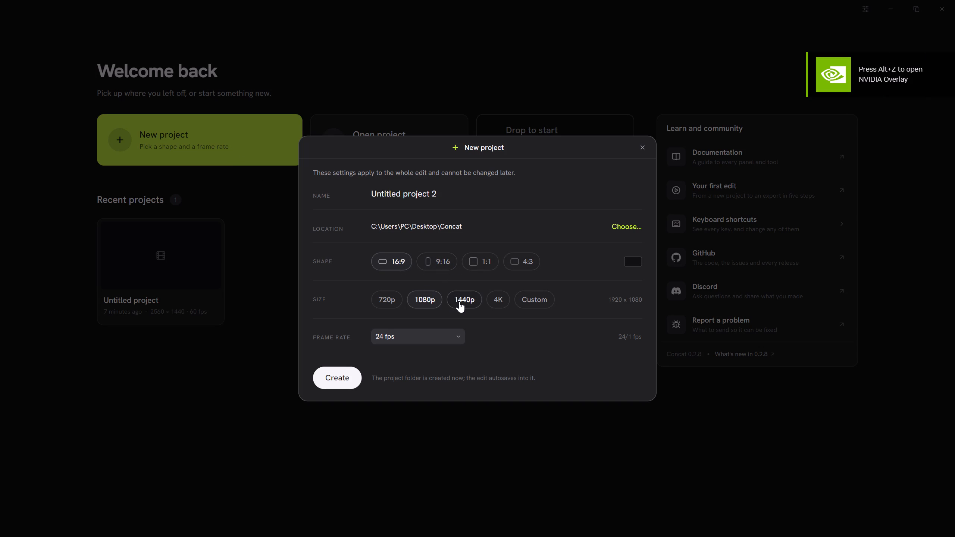
{"action": "left_click", "coordinate": [461, 300]}
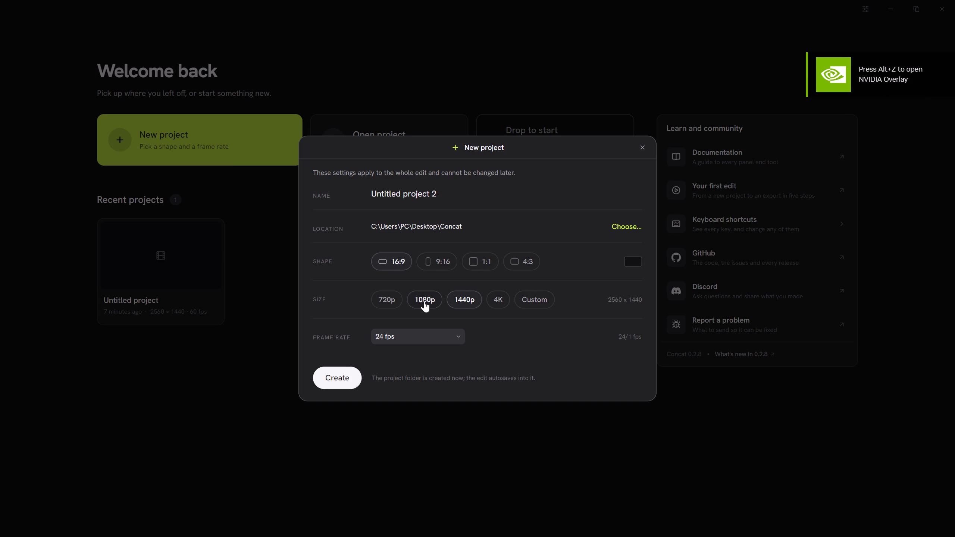
{"action": "left_click", "coordinate": [424, 301]}
{"action": "left_click", "coordinate": [437, 340]}
{"action": "scroll", "coordinate": [407, 457], "scroll_direction": "down", "scroll_amount": 1}
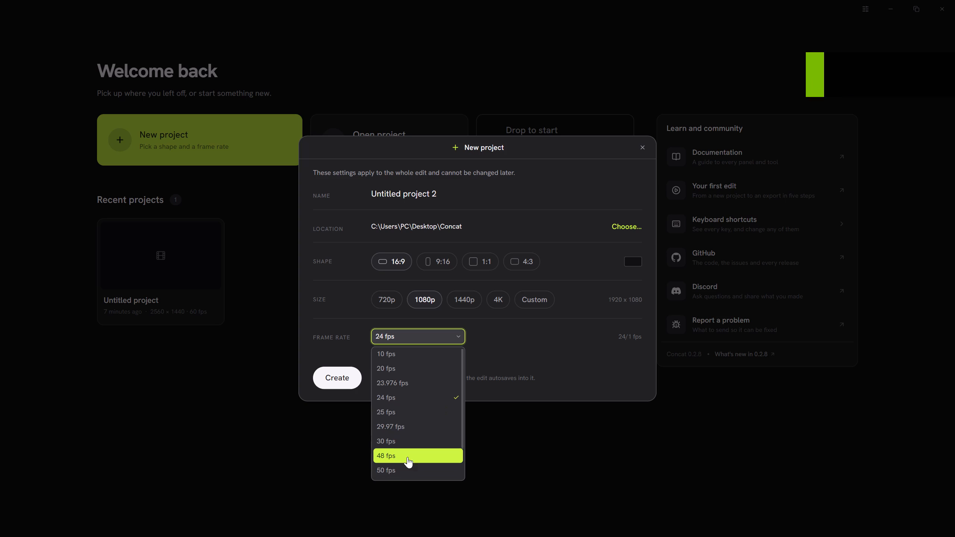
{"action": "scroll", "coordinate": [407, 457], "scroll_direction": "down", "scroll_amount": 1}
{"action": "left_click", "coordinate": [386, 455]}
{"action": "left_click", "coordinate": [348, 373]}
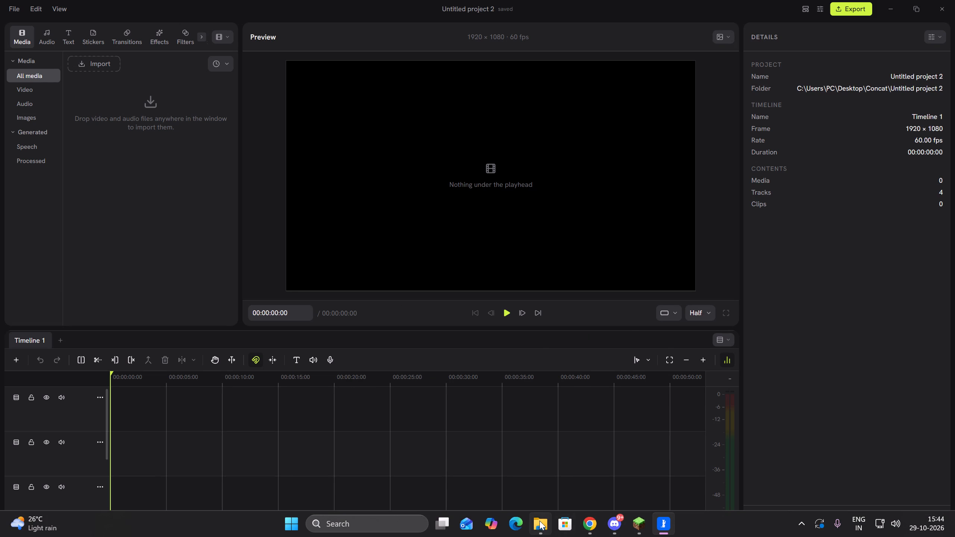
Import the exported 1029 audio file from the CapCut Videos folder into the project's media.
{"action": "left_click", "coordinate": [539, 521]}
{"action": "left_click_drag", "start_coordinate": [829, 360], "coordinate": [110, 110]}
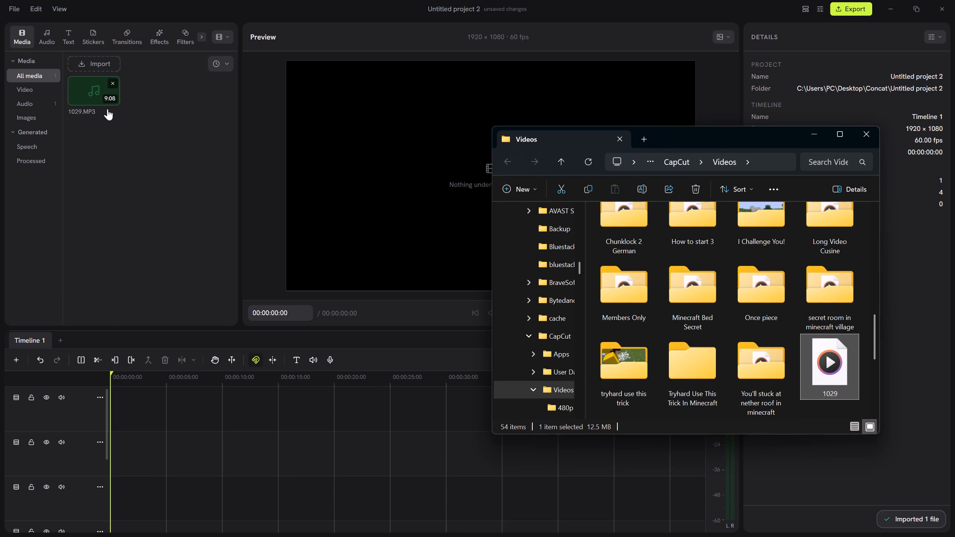
Place the 1029.MP3 clip on the second track, starting at 00:00:00:00.
{"action": "left_click_drag", "start_coordinate": [99, 95], "coordinate": [105, 466]}
{"action": "left_click_drag", "start_coordinate": [104, 94], "coordinate": [124, 131]}
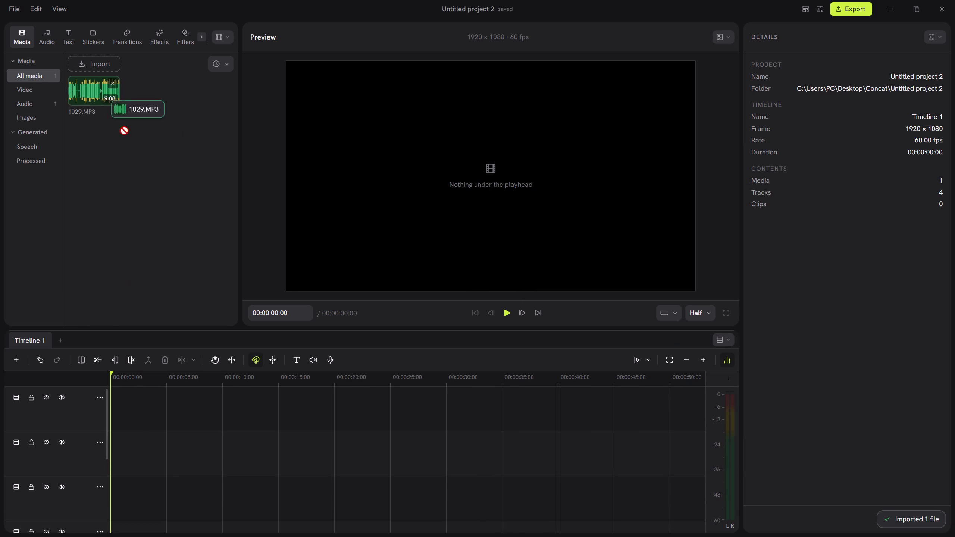
{"action": "left_click_drag", "start_coordinate": [124, 131], "coordinate": [110, 472]}
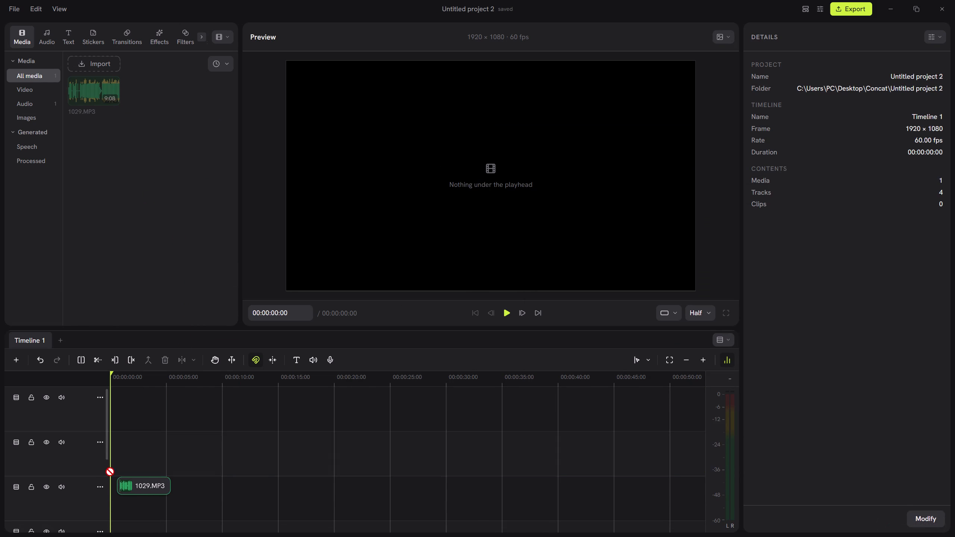
{"action": "left_click_drag", "start_coordinate": [110, 472], "coordinate": [112, 472]}
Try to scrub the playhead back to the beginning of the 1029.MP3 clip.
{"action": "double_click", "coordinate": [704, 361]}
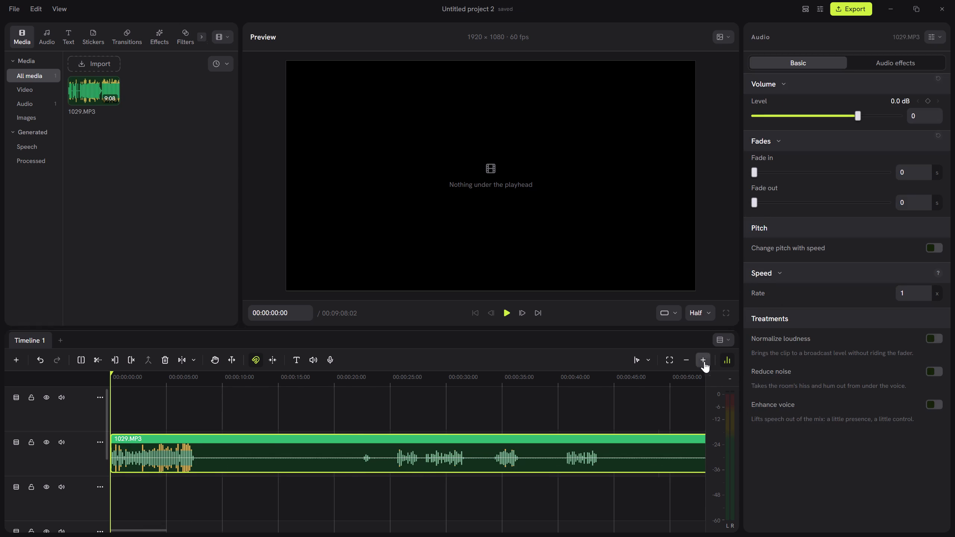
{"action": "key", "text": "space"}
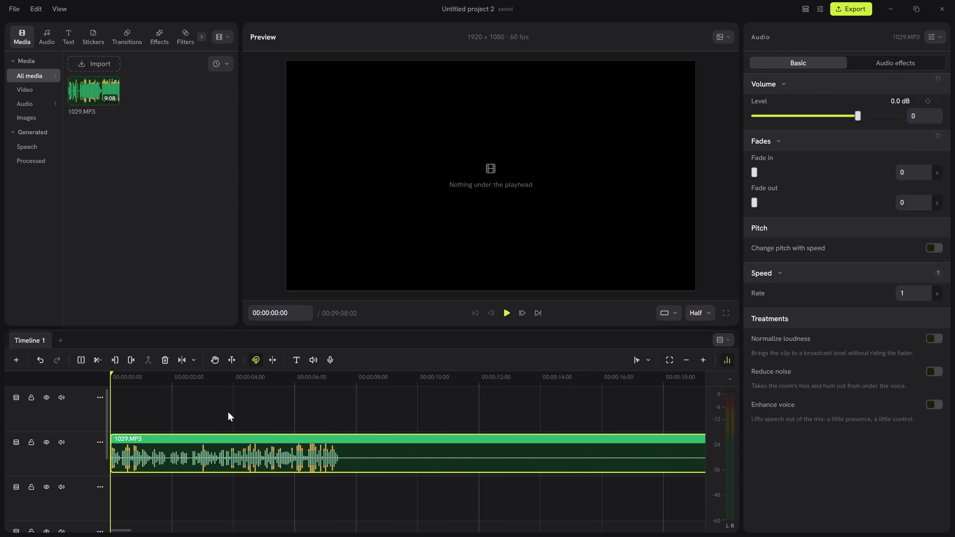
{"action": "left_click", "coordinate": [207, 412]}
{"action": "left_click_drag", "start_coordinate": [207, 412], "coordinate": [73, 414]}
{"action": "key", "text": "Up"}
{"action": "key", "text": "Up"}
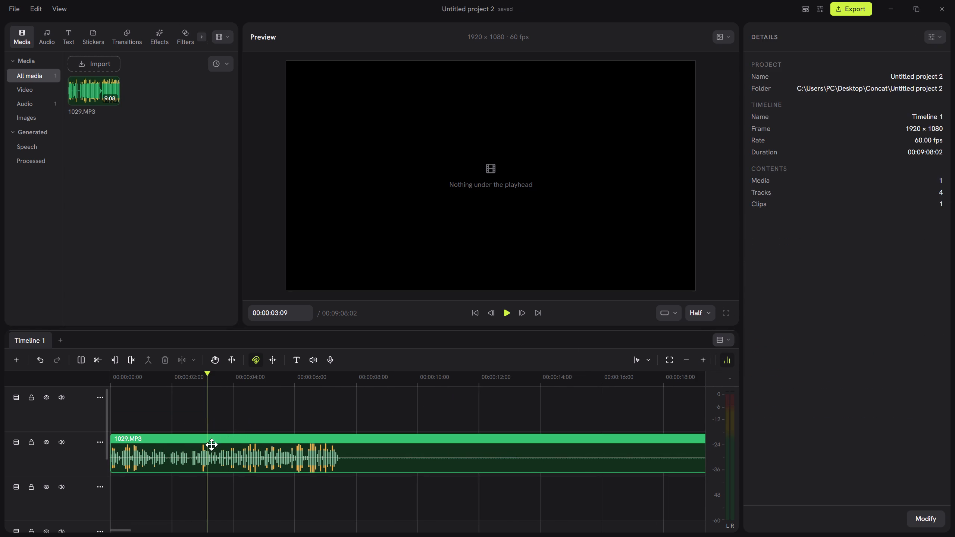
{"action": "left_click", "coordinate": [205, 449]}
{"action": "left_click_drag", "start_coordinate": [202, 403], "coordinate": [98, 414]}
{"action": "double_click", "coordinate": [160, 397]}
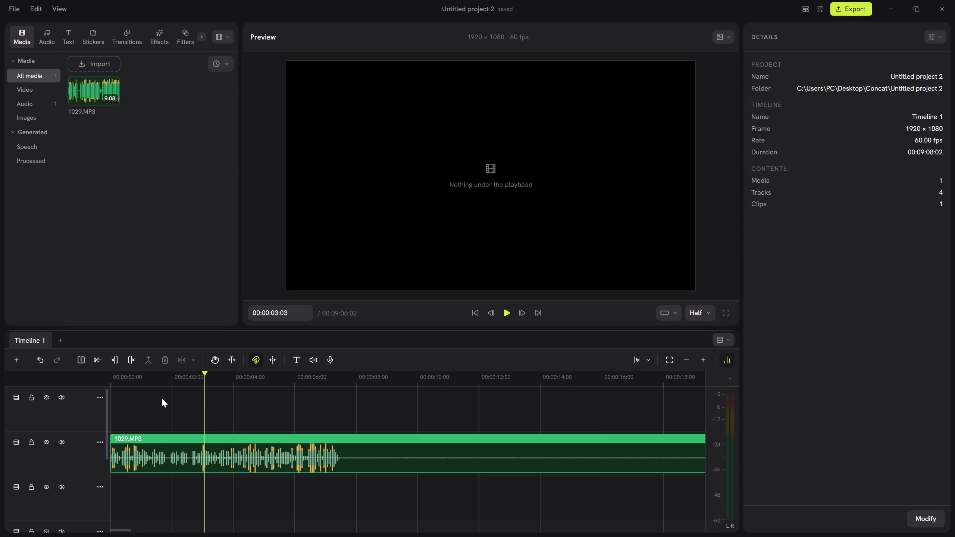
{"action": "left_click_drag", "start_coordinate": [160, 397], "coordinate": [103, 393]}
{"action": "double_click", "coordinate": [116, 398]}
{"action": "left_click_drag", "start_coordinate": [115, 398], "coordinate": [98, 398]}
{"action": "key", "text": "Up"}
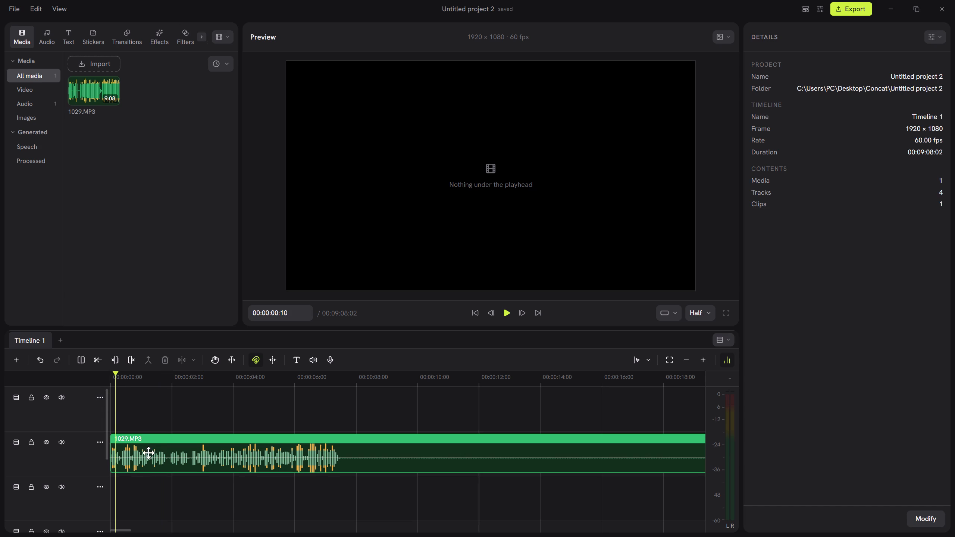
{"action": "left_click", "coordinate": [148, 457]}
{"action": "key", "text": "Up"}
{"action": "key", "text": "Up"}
Turn on the magnetic timeline so that deleting and trimming close the gaps.
{"action": "left_click", "coordinate": [267, 359]}
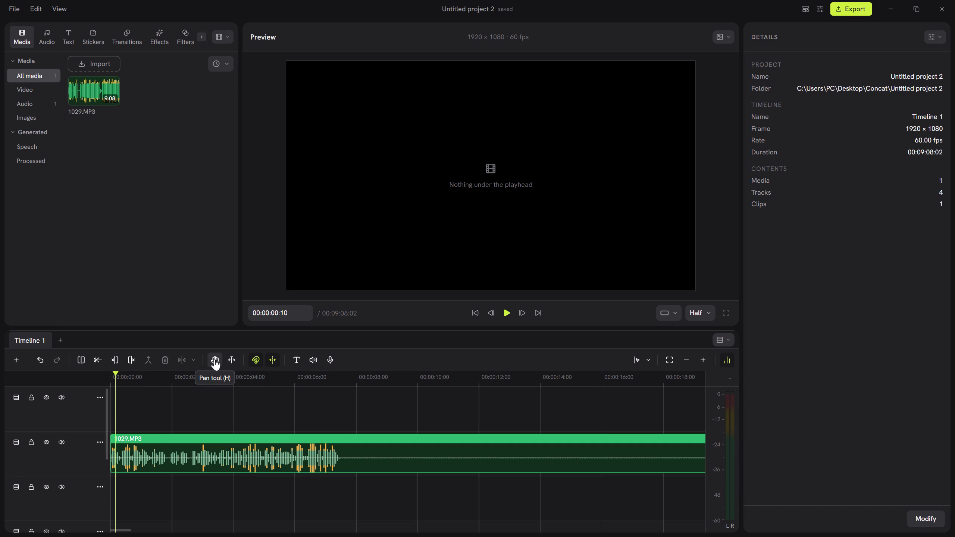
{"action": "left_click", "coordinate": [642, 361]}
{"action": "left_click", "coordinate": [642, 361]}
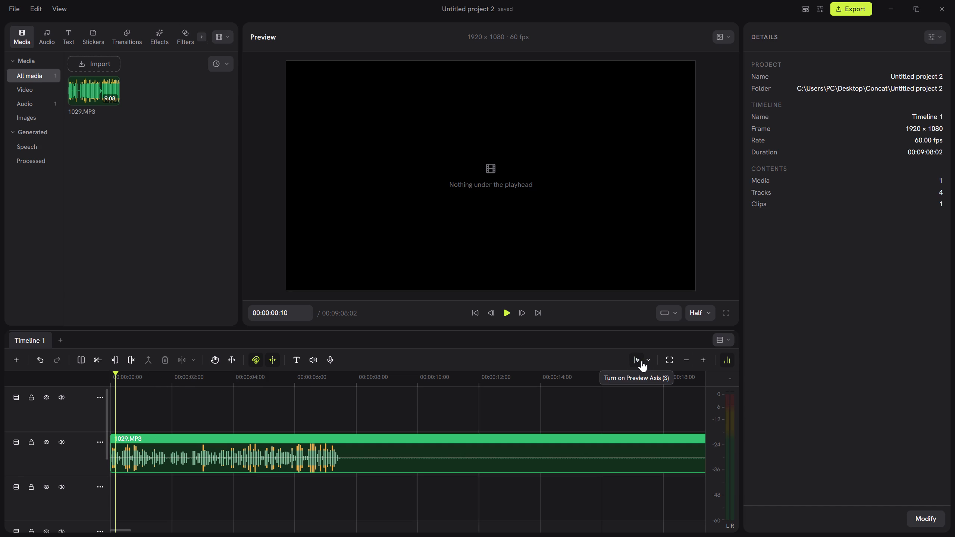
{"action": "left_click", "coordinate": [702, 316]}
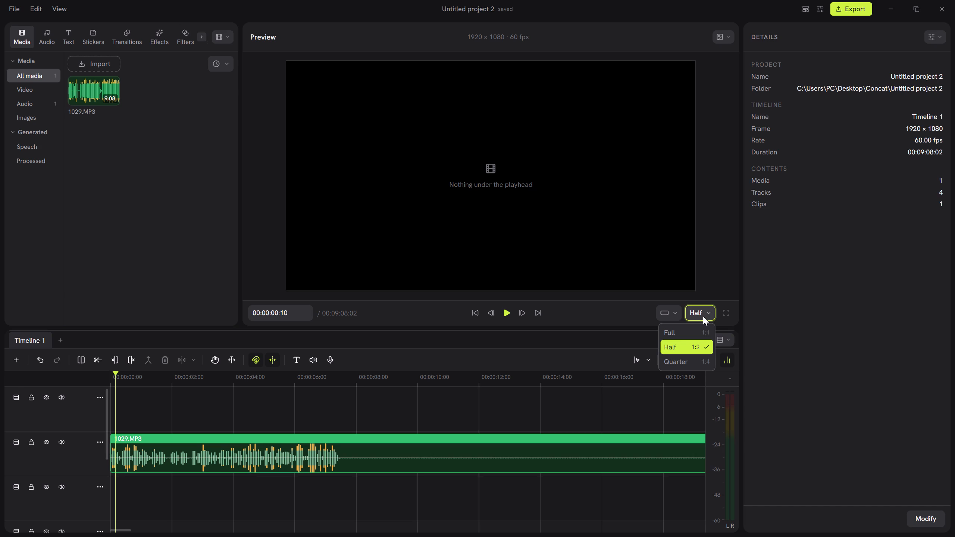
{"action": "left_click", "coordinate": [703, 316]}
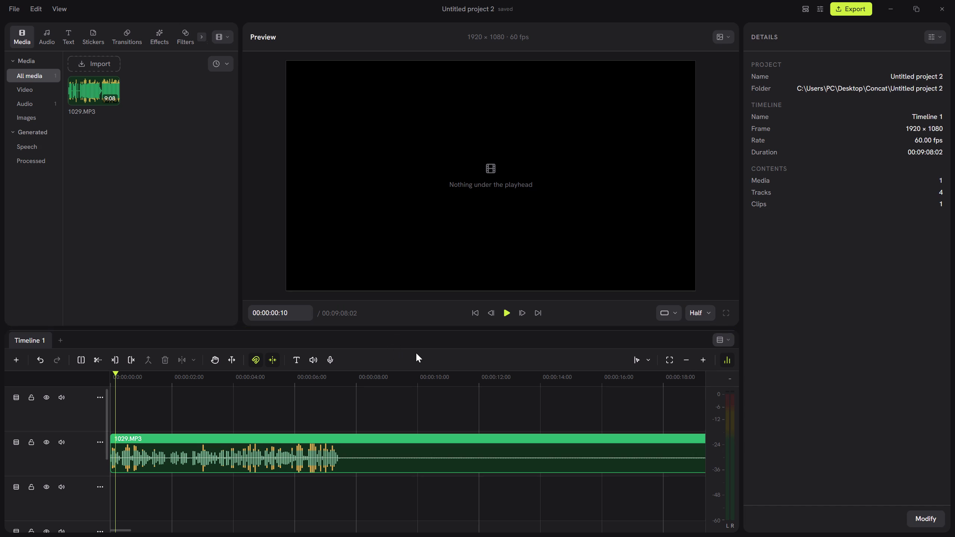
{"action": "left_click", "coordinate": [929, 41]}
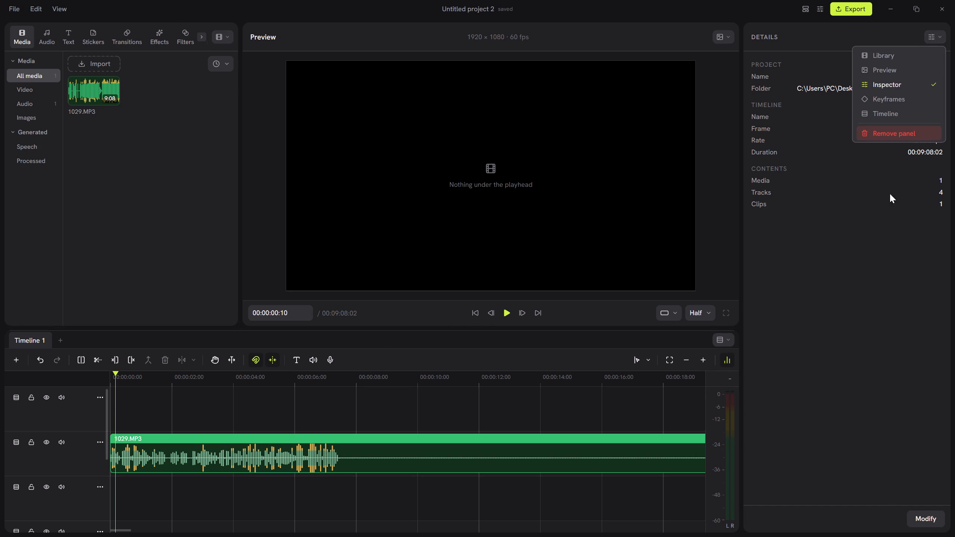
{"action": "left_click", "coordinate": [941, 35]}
Move the playhead to the timeline start at 00:00:00:00.
{"action": "left_click_drag", "start_coordinate": [124, 386], "coordinate": [109, 386]}
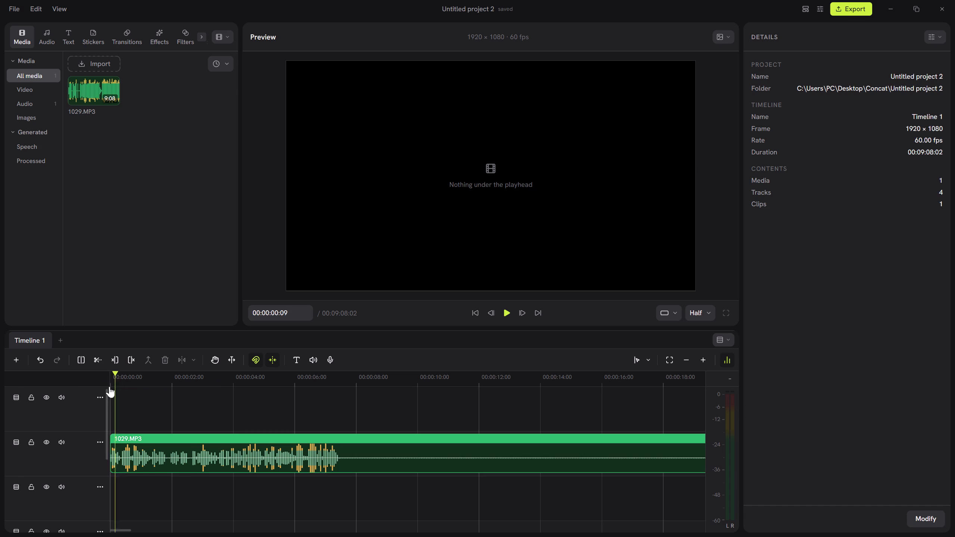
{"action": "left_click_drag", "start_coordinate": [109, 386], "coordinate": [74, 383]}
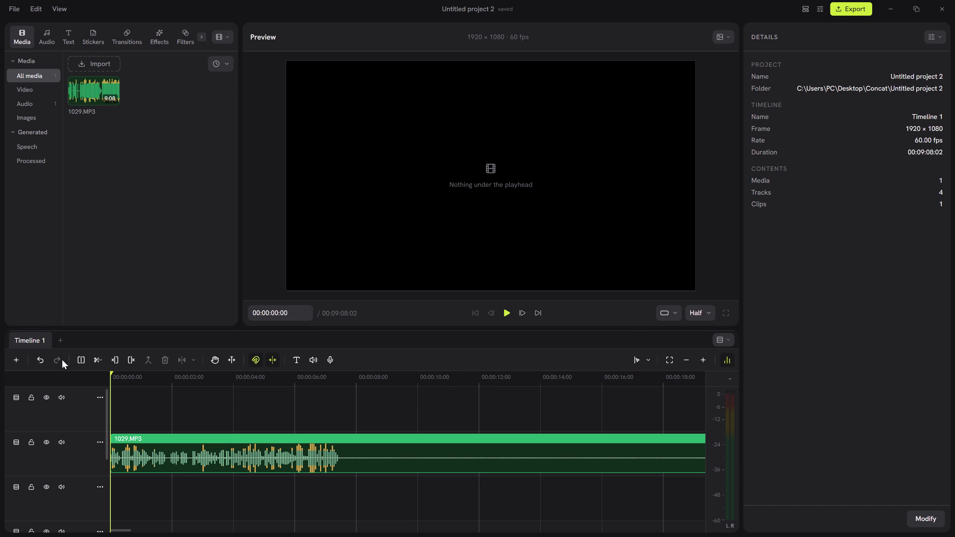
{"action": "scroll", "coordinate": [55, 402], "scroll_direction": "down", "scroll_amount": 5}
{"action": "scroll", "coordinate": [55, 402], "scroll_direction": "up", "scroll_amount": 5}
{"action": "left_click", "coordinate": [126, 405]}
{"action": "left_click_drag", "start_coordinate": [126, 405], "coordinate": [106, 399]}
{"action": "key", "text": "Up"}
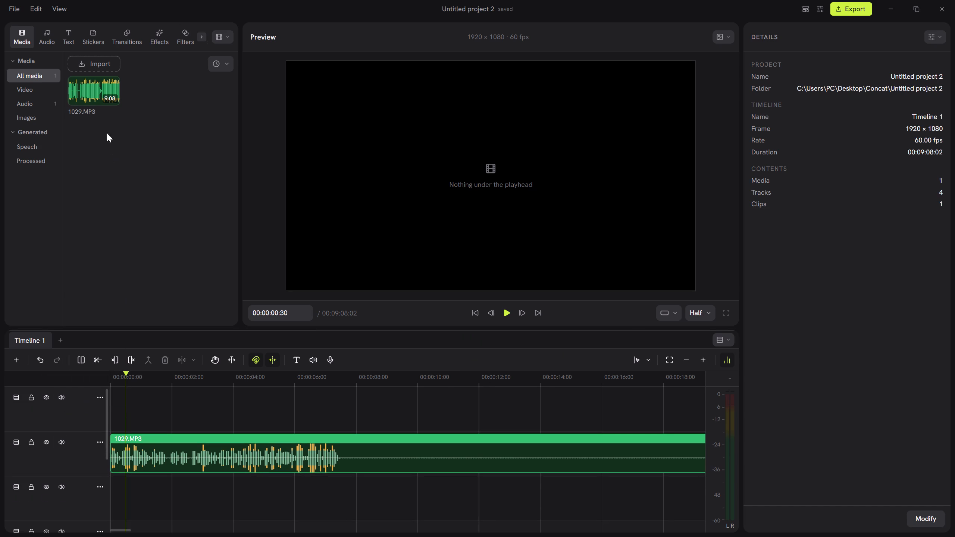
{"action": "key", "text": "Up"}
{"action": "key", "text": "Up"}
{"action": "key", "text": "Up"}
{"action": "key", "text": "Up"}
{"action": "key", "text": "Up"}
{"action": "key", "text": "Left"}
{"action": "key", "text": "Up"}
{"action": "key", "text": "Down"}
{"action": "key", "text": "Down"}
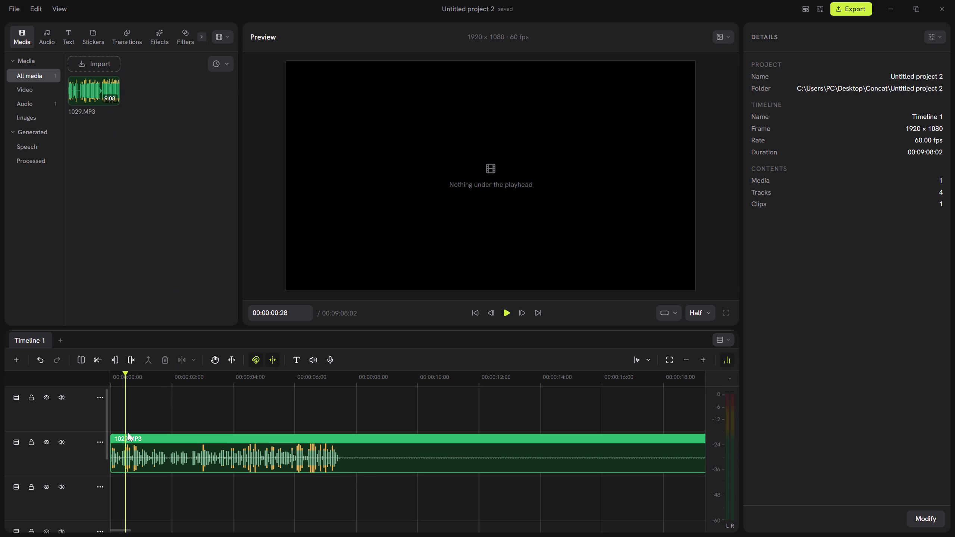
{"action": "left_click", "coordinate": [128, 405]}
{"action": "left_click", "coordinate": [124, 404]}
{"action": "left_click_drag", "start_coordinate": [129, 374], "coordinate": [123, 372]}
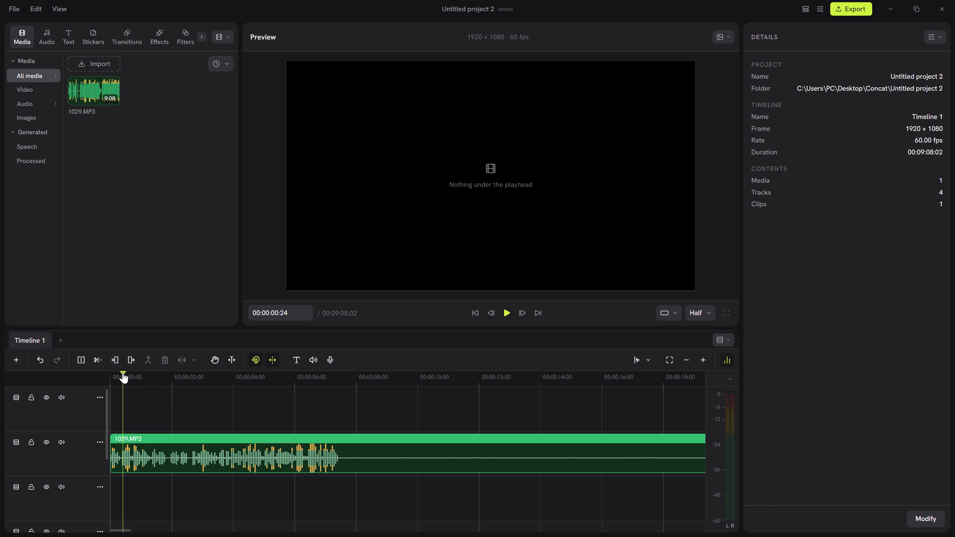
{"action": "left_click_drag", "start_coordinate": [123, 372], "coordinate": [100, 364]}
Import the Picsart Bedwars Live image from the Pictures folder into the project's media.
{"action": "left_click", "coordinate": [93, 58]}
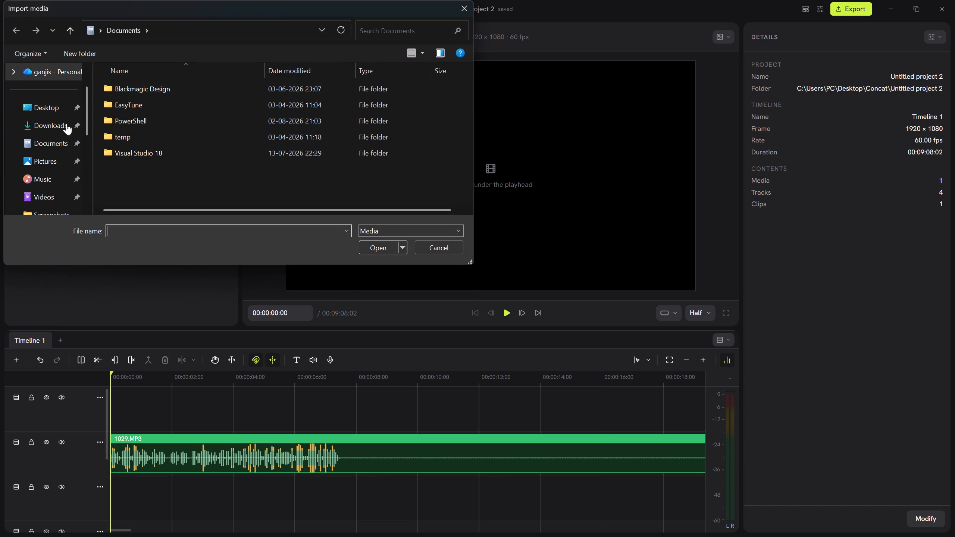
{"action": "left_click", "coordinate": [39, 138]}
{"action": "left_click", "coordinate": [55, 124]}
{"action": "left_click", "coordinate": [52, 158]}
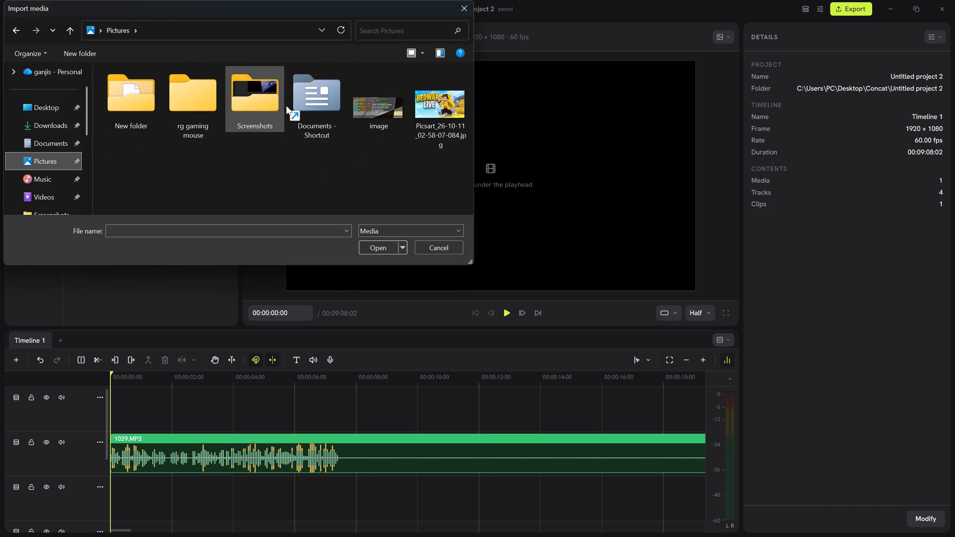
{"action": "left_click", "coordinate": [410, 113]}
{"action": "left_click", "coordinate": [436, 128]}
{"action": "left_click", "coordinate": [386, 240]}
{"action": "left_click", "coordinate": [386, 245]}
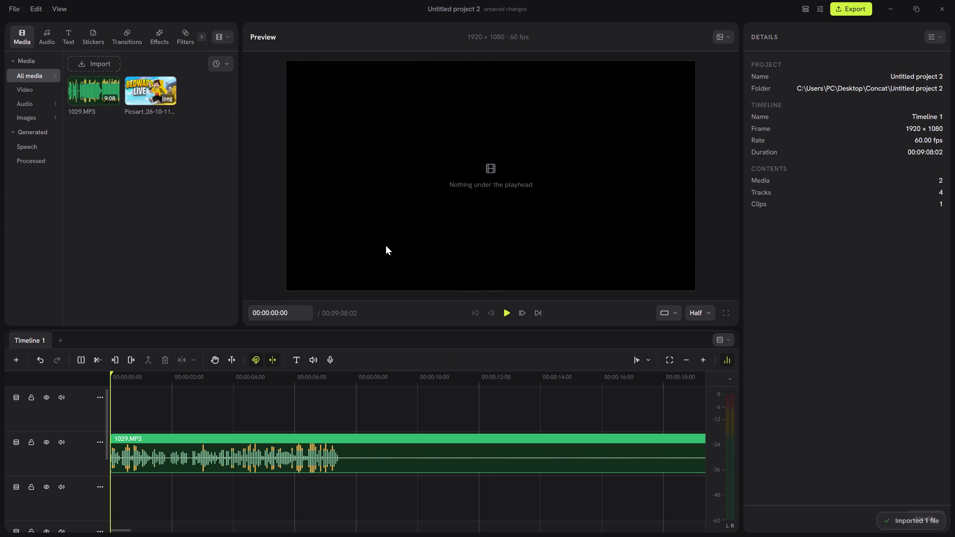
Add the Picsart Bedwars Live image to the timeline, starting at 00:00:00:00.
{"action": "left_click_drag", "start_coordinate": [162, 111], "coordinate": [111, 424]}
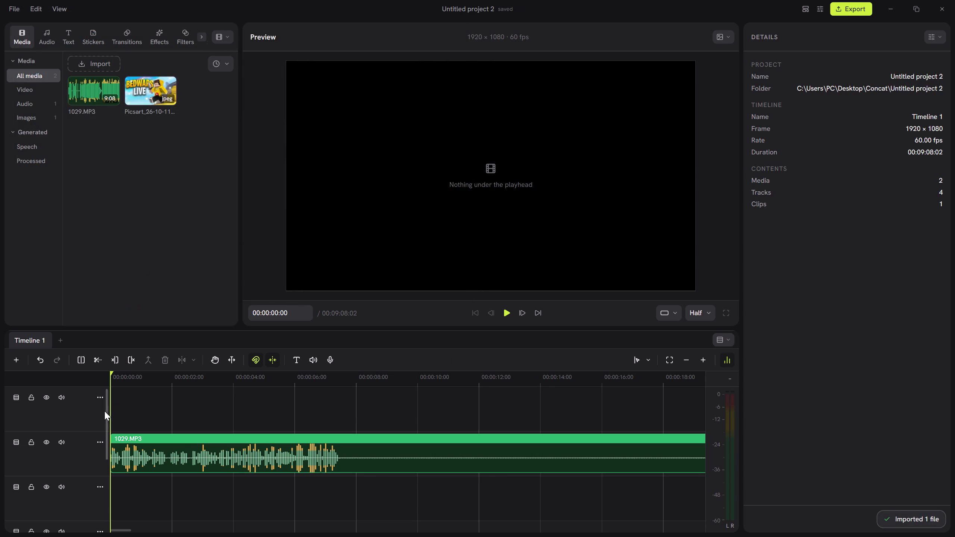
{"action": "left_click_drag", "start_coordinate": [139, 85], "coordinate": [110, 414]}
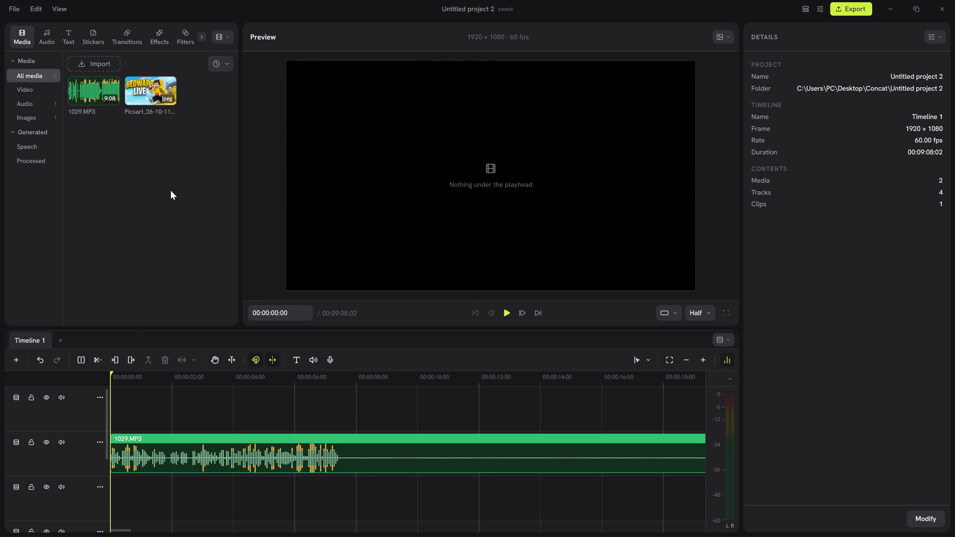
{"action": "left_click_drag", "start_coordinate": [151, 89], "coordinate": [123, 425]}
{"action": "scroll", "coordinate": [131, 412], "scroll_direction": "down", "scroll_amount": 6}
{"action": "scroll", "coordinate": [151, 292], "scroll_direction": "up", "scroll_amount": 3}
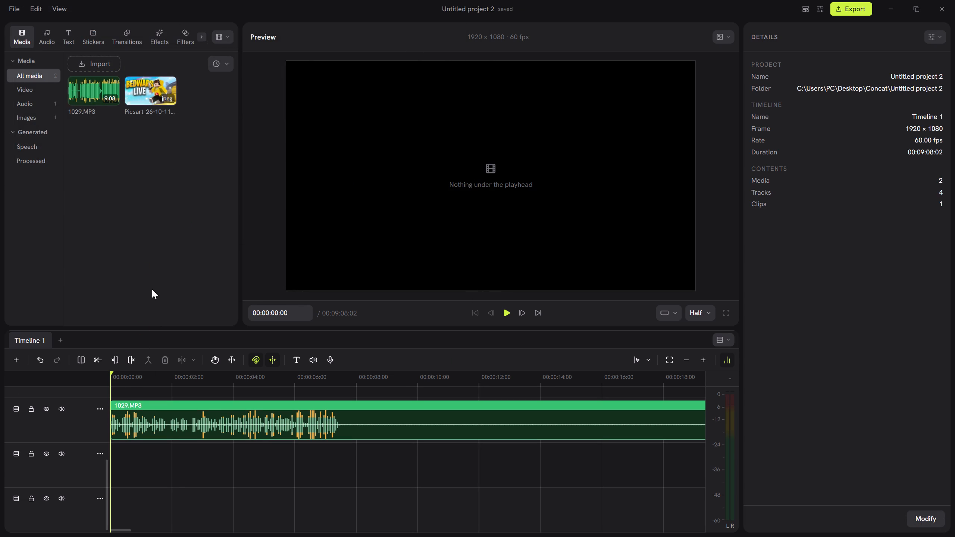
{"action": "scroll", "coordinate": [152, 289], "scroll_direction": "up", "scroll_amount": 2}
{"action": "double_click", "coordinate": [165, 98]}
{"action": "left_click", "coordinate": [168, 98]}
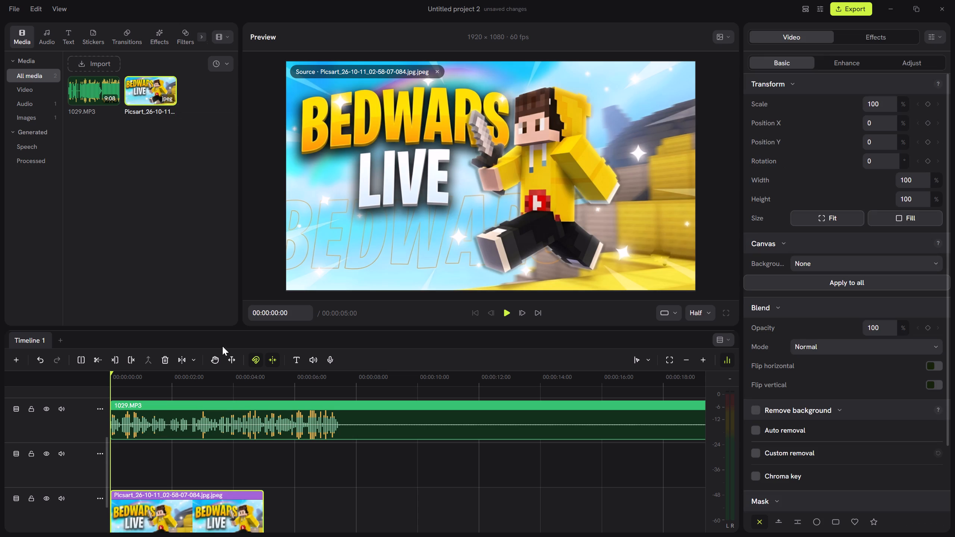
Move the Picsart image clip up to the track directly below the 1029.MP3 clip, keeping its start at 00:00:00:00.
{"action": "scroll", "coordinate": [238, 383], "scroll_direction": "down", "scroll_amount": 6}
{"action": "left_click_drag", "start_coordinate": [176, 518], "coordinate": [180, 452]}
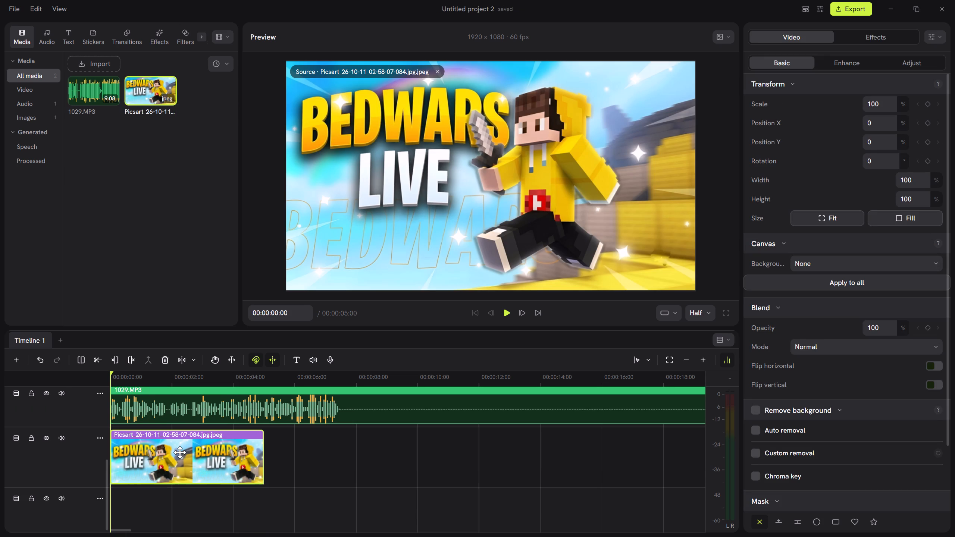
{"action": "left_click_drag", "start_coordinate": [180, 452], "coordinate": [180, 452]}
{"action": "scroll", "coordinate": [178, 451], "scroll_direction": "up", "scroll_amount": 5}
{"action": "scroll", "coordinate": [178, 451], "scroll_direction": "down", "scroll_amount": 3}
{"action": "scroll", "coordinate": [178, 451], "scroll_direction": "up", "scroll_amount": 3}
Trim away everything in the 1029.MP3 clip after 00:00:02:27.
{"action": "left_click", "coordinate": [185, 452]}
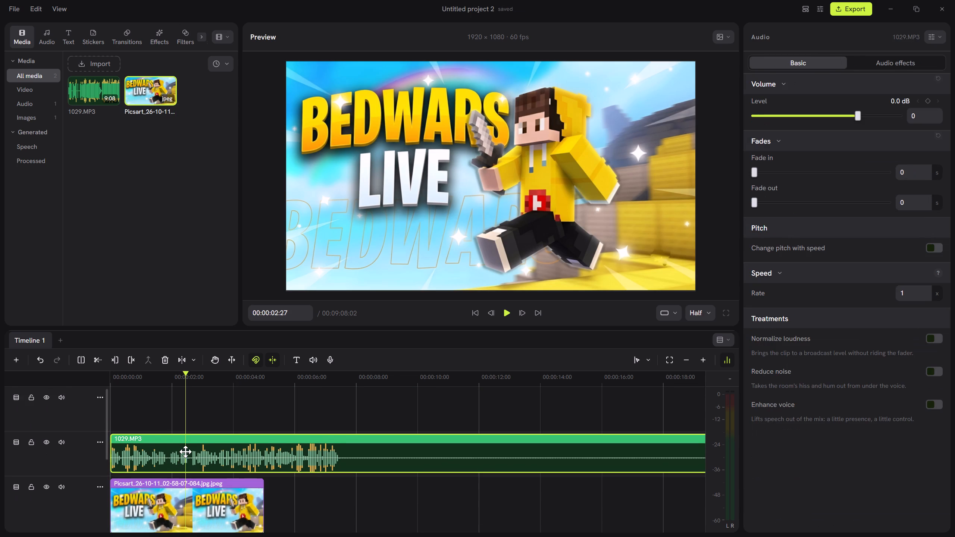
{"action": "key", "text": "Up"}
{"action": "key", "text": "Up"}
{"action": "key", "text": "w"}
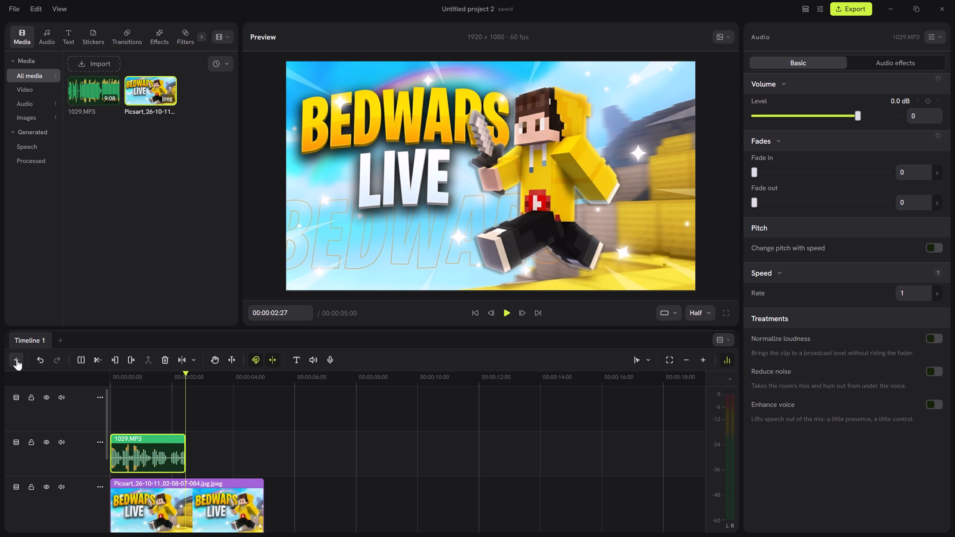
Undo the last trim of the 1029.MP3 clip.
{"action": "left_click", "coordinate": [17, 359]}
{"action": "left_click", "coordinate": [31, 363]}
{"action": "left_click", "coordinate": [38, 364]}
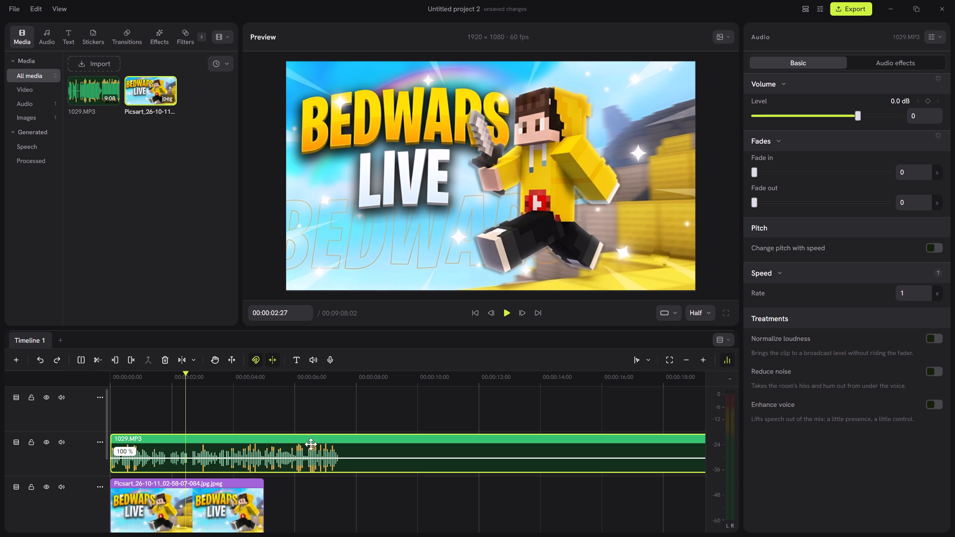
Split the 1029.MP3 clip at 00:00:07:18, near the end of the first spoken section.
{"action": "left_click", "coordinate": [293, 424]}
{"action": "left_click_drag", "start_coordinate": [293, 424], "coordinate": [331, 433]}
{"action": "double_click", "coordinate": [324, 426]}
{"action": "left_click", "coordinate": [328, 423]}
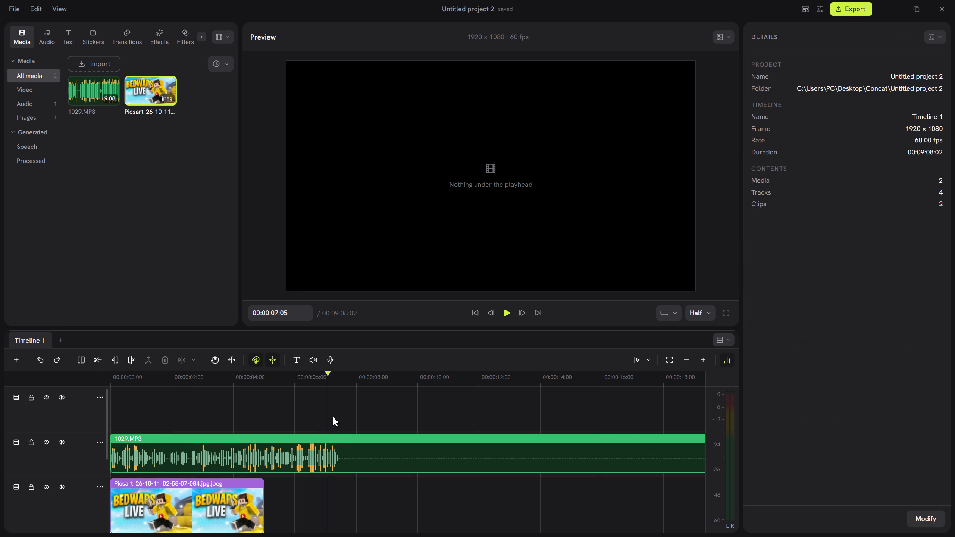
{"action": "left_click", "coordinate": [335, 414]}
{"action": "left_click_drag", "start_coordinate": [335, 413], "coordinate": [338, 409]}
{"action": "left_click_drag", "start_coordinate": [335, 408], "coordinate": [339, 408]}
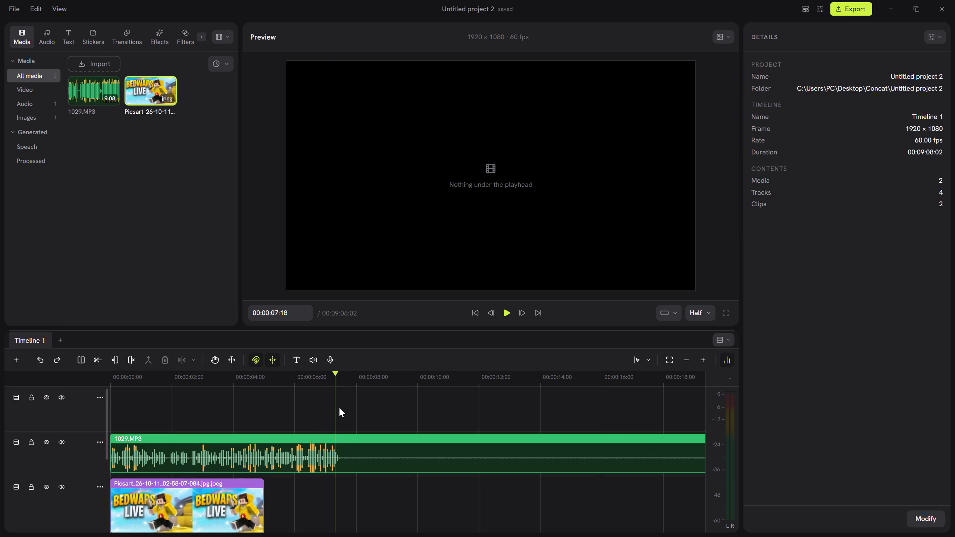
{"action": "key", "text": "ctrl+b"}
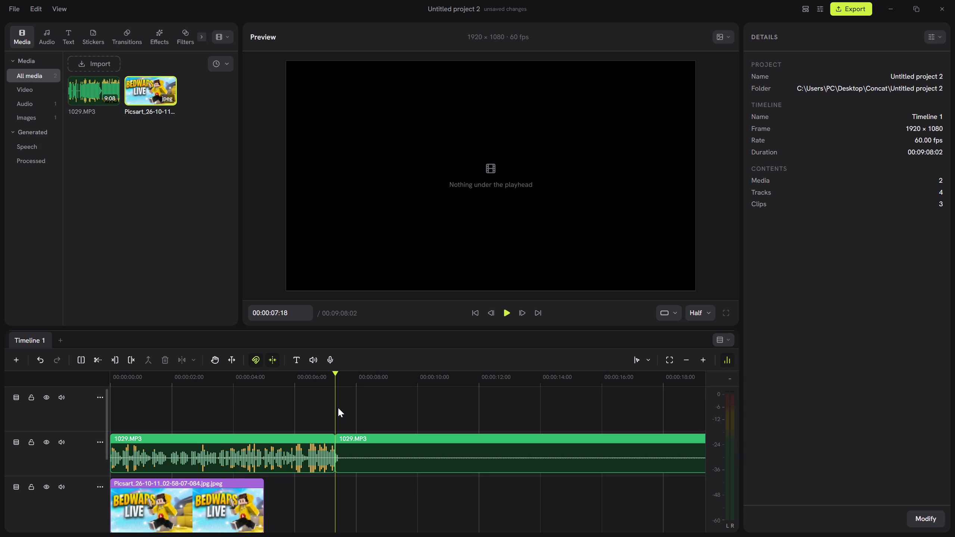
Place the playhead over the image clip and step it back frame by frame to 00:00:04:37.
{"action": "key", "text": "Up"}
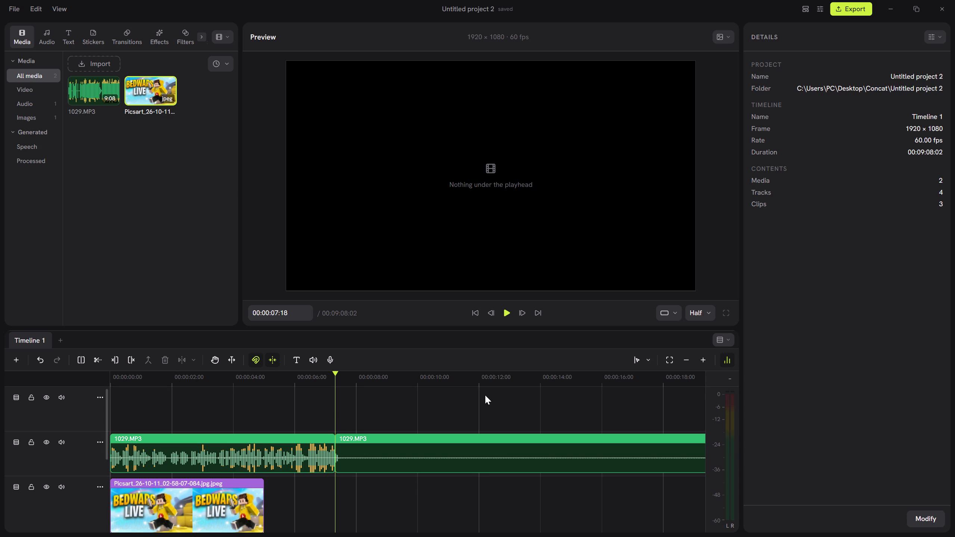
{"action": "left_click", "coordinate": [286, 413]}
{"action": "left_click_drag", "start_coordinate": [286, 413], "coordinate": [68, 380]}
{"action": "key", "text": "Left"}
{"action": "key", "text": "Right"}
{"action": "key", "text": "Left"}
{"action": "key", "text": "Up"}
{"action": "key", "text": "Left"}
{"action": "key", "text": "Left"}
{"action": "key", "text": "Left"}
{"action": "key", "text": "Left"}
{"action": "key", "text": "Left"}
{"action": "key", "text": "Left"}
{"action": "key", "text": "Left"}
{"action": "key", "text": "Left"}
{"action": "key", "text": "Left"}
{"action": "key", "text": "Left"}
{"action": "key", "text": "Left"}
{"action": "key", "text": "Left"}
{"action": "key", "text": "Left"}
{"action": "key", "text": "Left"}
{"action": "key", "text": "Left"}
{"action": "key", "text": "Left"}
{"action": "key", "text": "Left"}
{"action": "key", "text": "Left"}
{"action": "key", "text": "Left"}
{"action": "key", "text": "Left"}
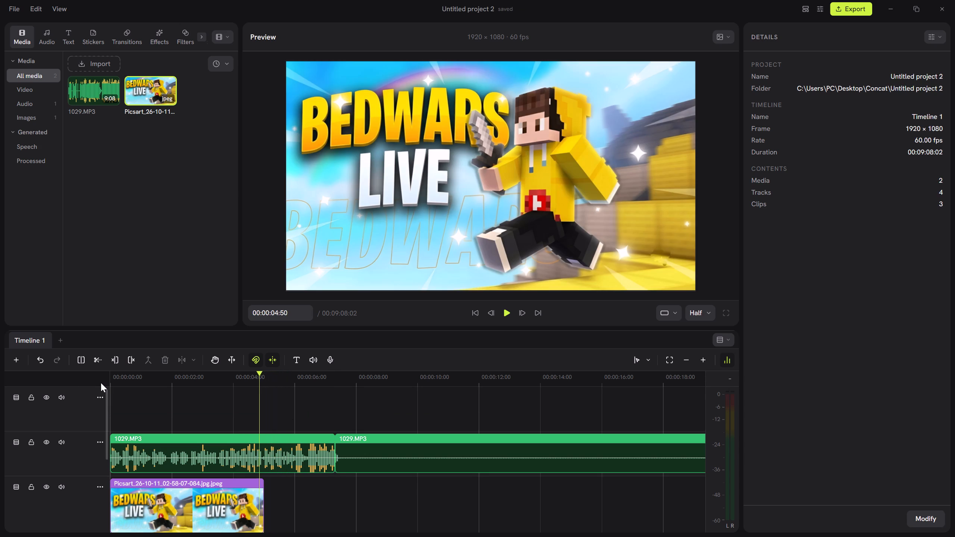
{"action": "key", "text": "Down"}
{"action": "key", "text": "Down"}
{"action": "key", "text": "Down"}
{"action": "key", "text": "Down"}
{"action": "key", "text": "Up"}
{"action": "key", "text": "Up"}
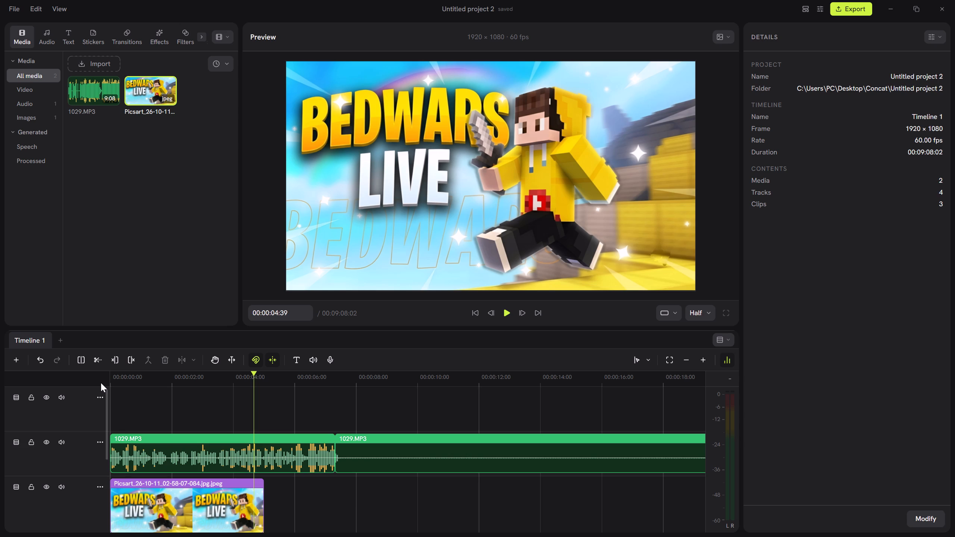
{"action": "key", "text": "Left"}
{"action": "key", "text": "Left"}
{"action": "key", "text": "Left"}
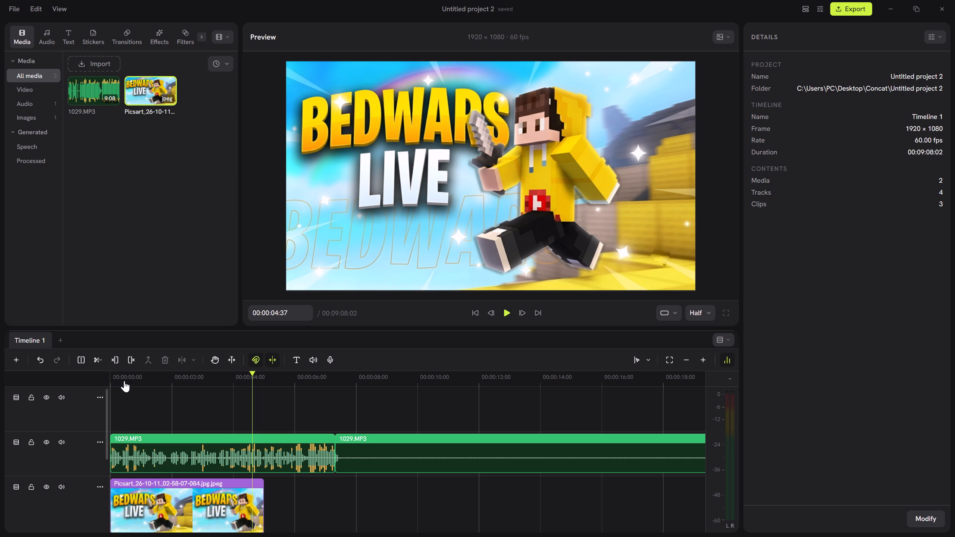
Play the timeline from 00:00:00:00 past the split in the 1029.MP3 audio to check the first spoken section.
{"action": "left_click", "coordinate": [124, 381]}
{"action": "left_click_drag", "start_coordinate": [124, 381], "coordinate": [93, 376]}
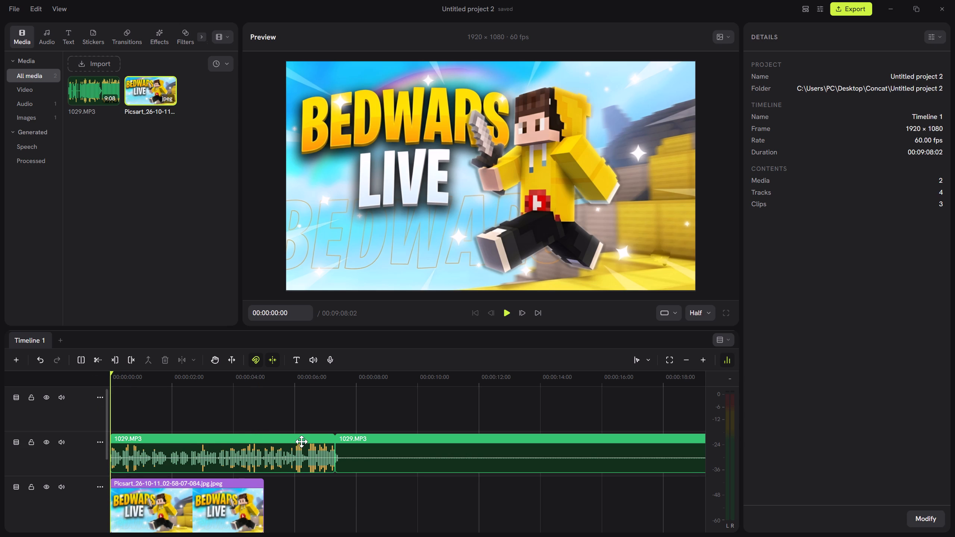
{"action": "scroll", "coordinate": [301, 439], "scroll_direction": "down", "scroll_amount": 3, "text": "ctrl"}
{"action": "scroll", "coordinate": [300, 435], "scroll_direction": "up", "scroll_amount": 8, "text": "ctrl"}
{"action": "scroll", "coordinate": [300, 435], "scroll_direction": "down", "scroll_amount": 8, "text": "ctrl"}
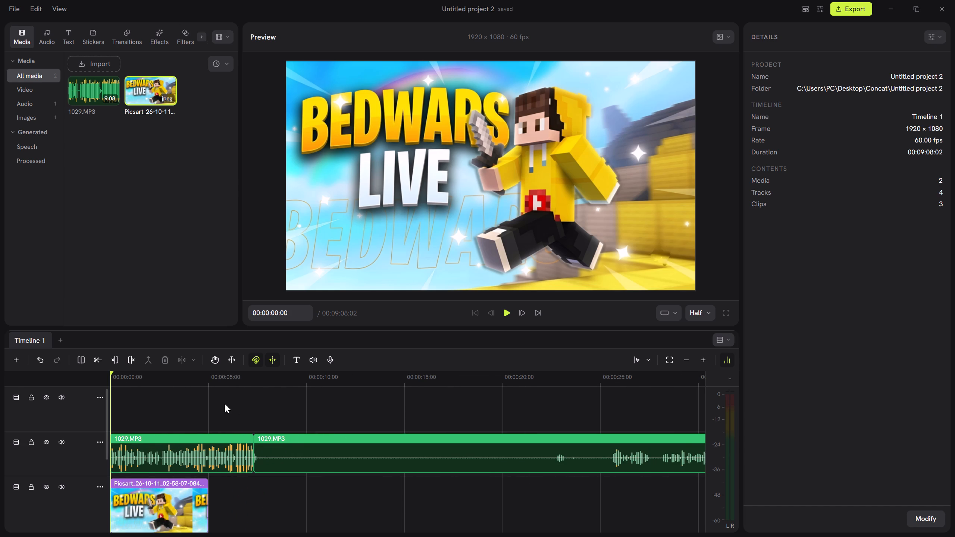
{"action": "scroll", "coordinate": [376, 398], "scroll_direction": "up", "scroll_amount": 1}
{"action": "triple_click", "coordinate": [704, 357]}
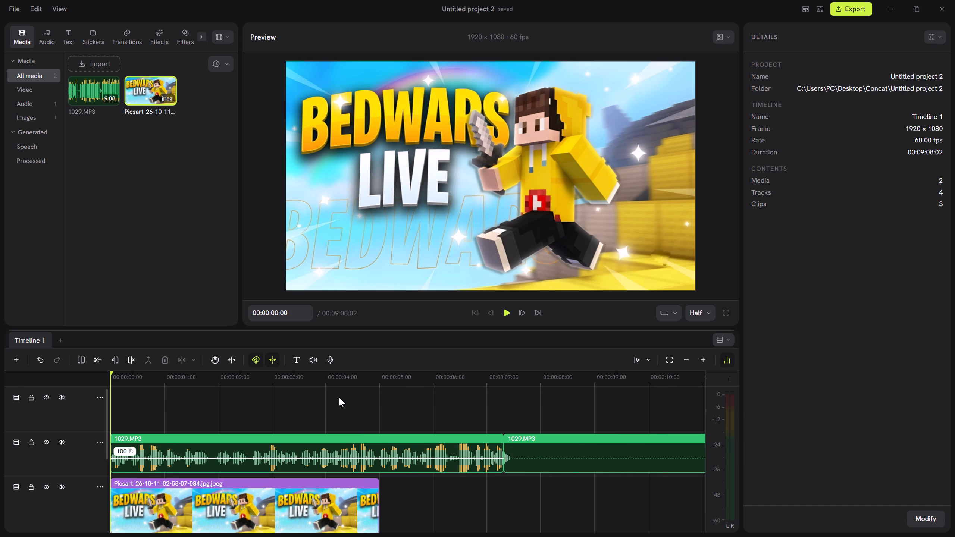
{"action": "key", "text": "space"}
{"action": "key", "text": "space"}
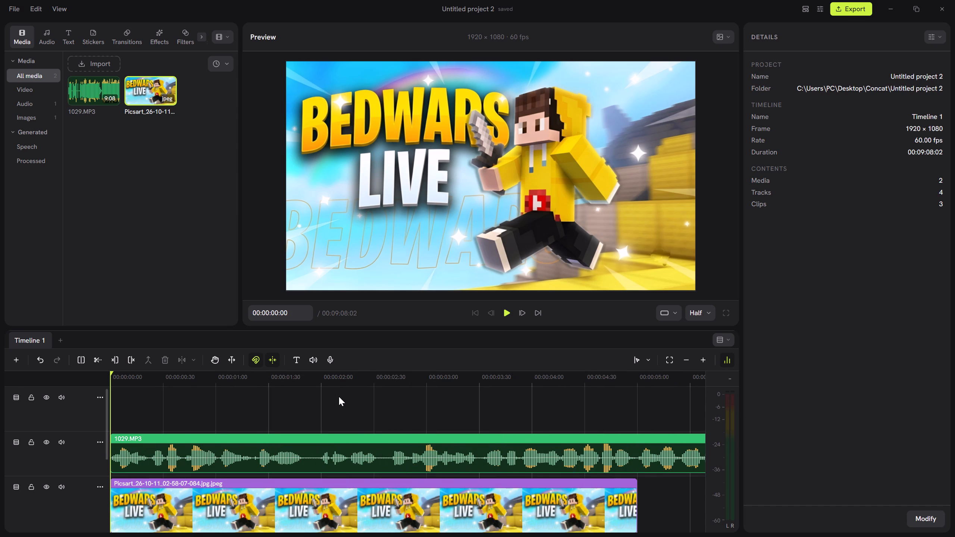
{"action": "double_click", "coordinate": [508, 310]}
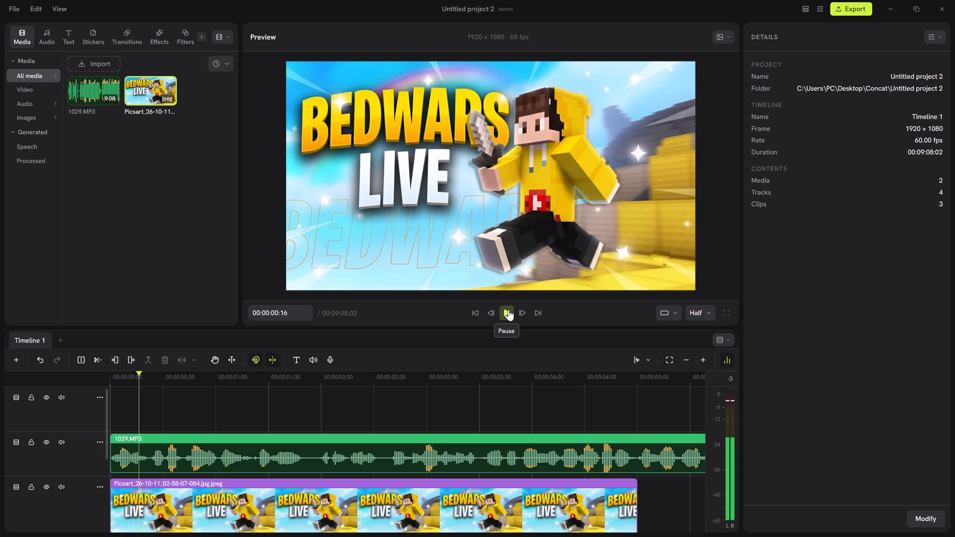
{"action": "left_click", "coordinate": [508, 310]}
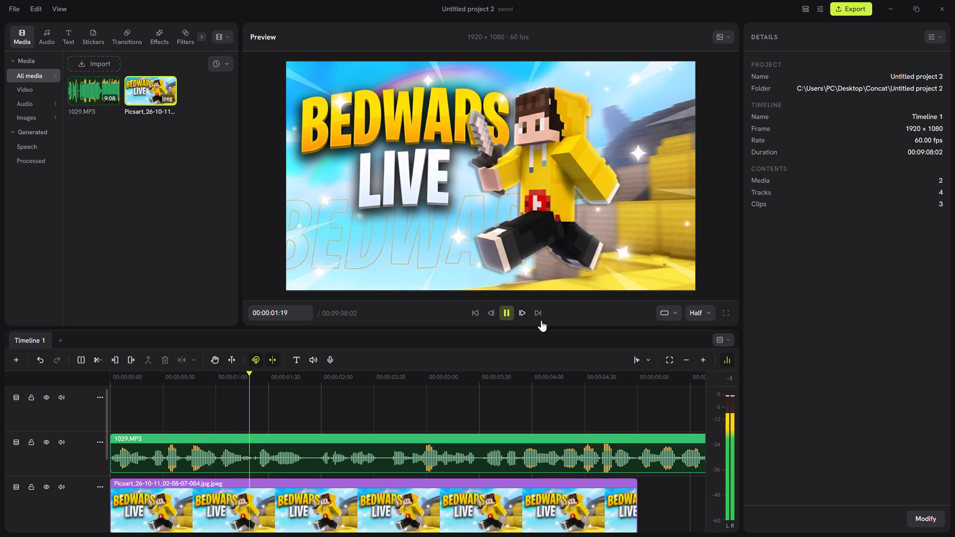
{"action": "left_click", "coordinate": [685, 357]}
{"action": "left_click", "coordinate": [688, 359]}
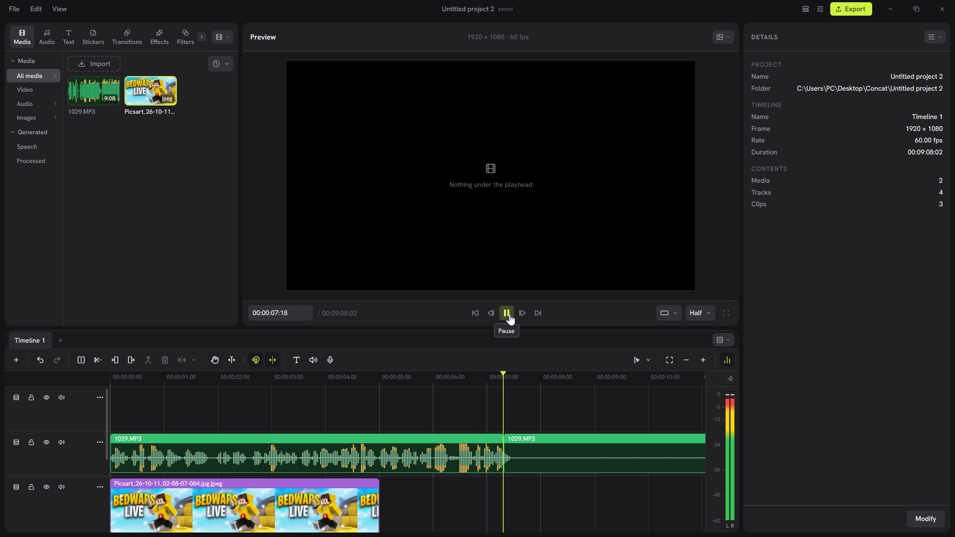
{"action": "left_click", "coordinate": [510, 314]}
Remove the silence at the start of the second 1029.MP3 clip, from 00:00:07:18 up to 00:00:25:43, where speech resumes.
{"action": "left_click", "coordinate": [540, 413]}
{"action": "left_click_drag", "start_coordinate": [541, 410], "coordinate": [652, 405]}
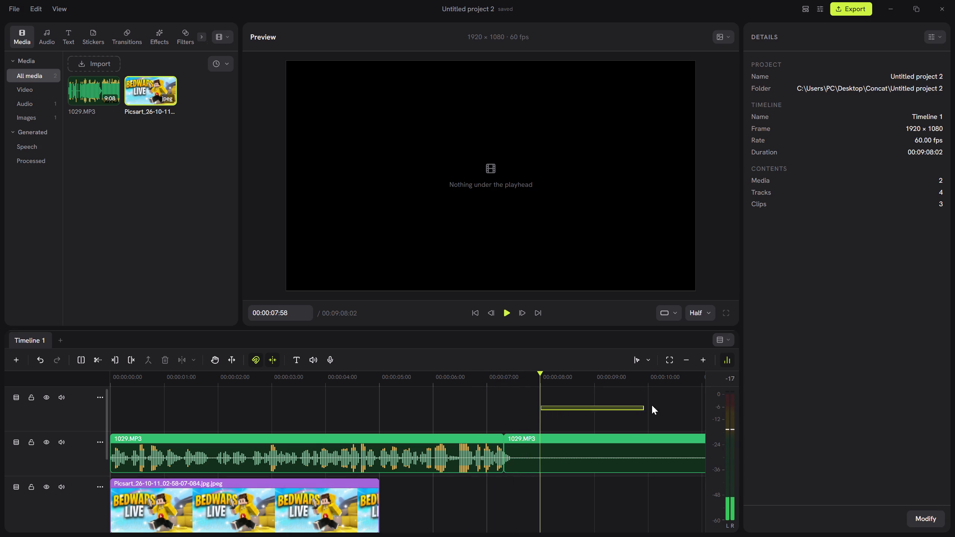
{"action": "left_click_drag", "start_coordinate": [652, 405], "coordinate": [833, 398]}
{"action": "left_click_drag", "start_coordinate": [612, 397], "coordinate": [679, 389]}
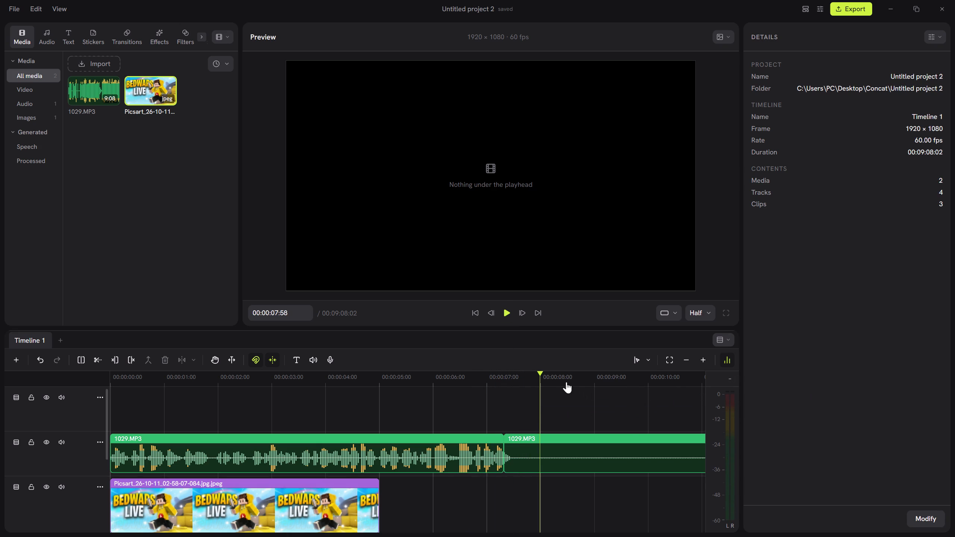
{"action": "left_click_drag", "start_coordinate": [541, 374], "coordinate": [762, 376]}
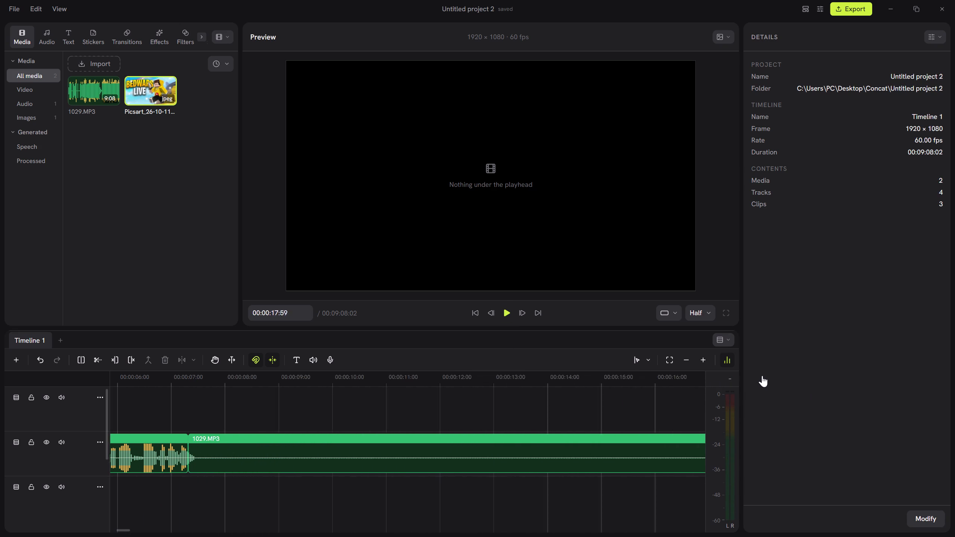
{"action": "left_click_drag", "start_coordinate": [762, 376], "coordinate": [729, 397]}
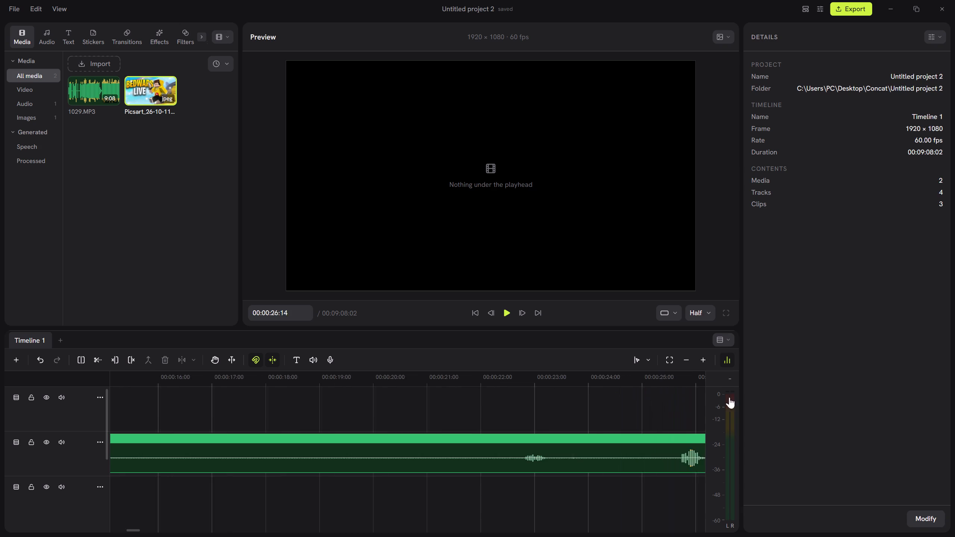
{"action": "left_click_drag", "start_coordinate": [729, 397], "coordinate": [389, 393]}
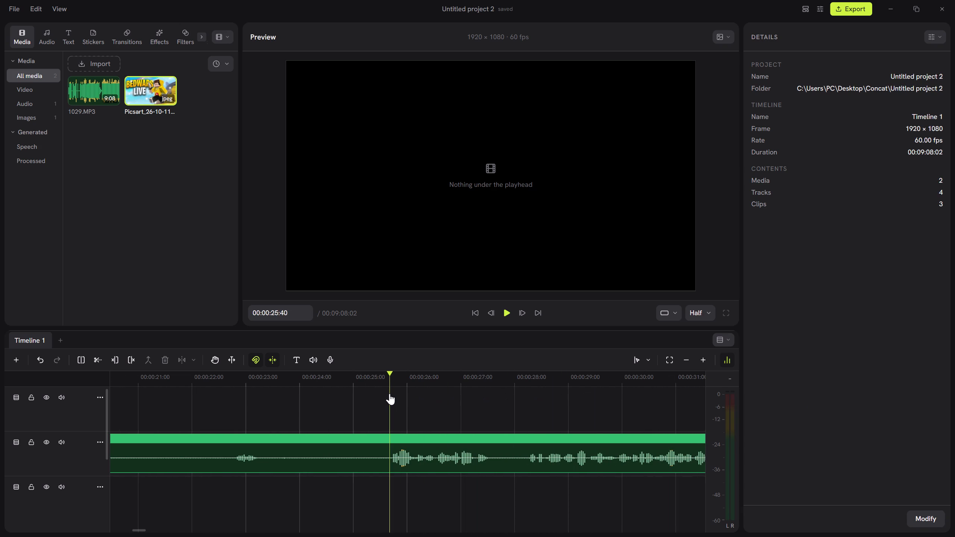
{"action": "left_click_drag", "start_coordinate": [389, 393], "coordinate": [391, 390]}
{"action": "left_click_drag", "start_coordinate": [420, 385], "coordinate": [420, 400]}
{"action": "left_click_drag", "start_coordinate": [422, 421], "coordinate": [419, 447]}
{"action": "left_click", "coordinate": [388, 415]}
{"action": "left_click_drag", "start_coordinate": [388, 415], "coordinate": [395, 412]}
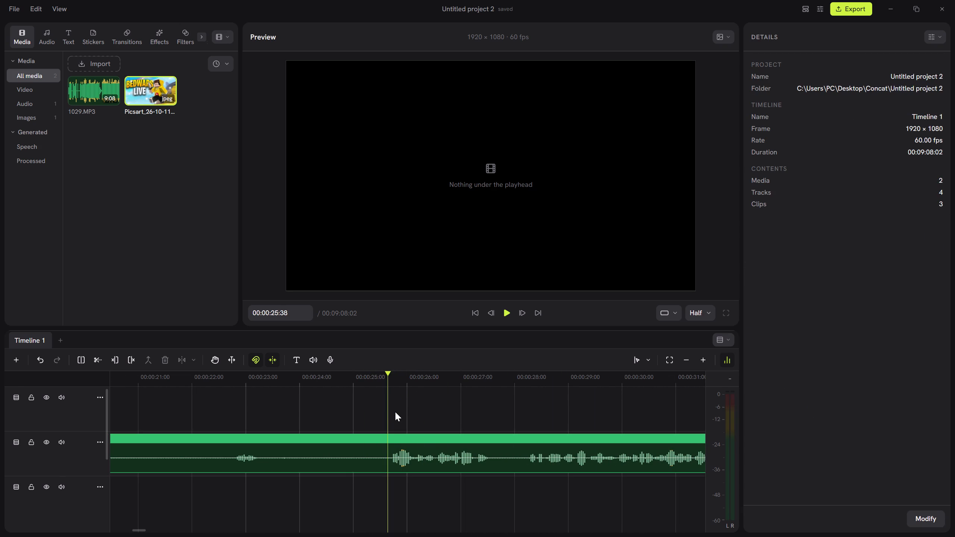
{"action": "left_click", "coordinate": [395, 411]}
{"action": "left_click_drag", "start_coordinate": [397, 395], "coordinate": [392, 390]}
{"action": "left_click_drag", "start_coordinate": [397, 372], "coordinate": [391, 372]}
{"action": "left_click_drag", "start_coordinate": [391, 372], "coordinate": [391, 372]}
{"action": "left_click_drag", "start_coordinate": [433, 406], "coordinate": [412, 489]}
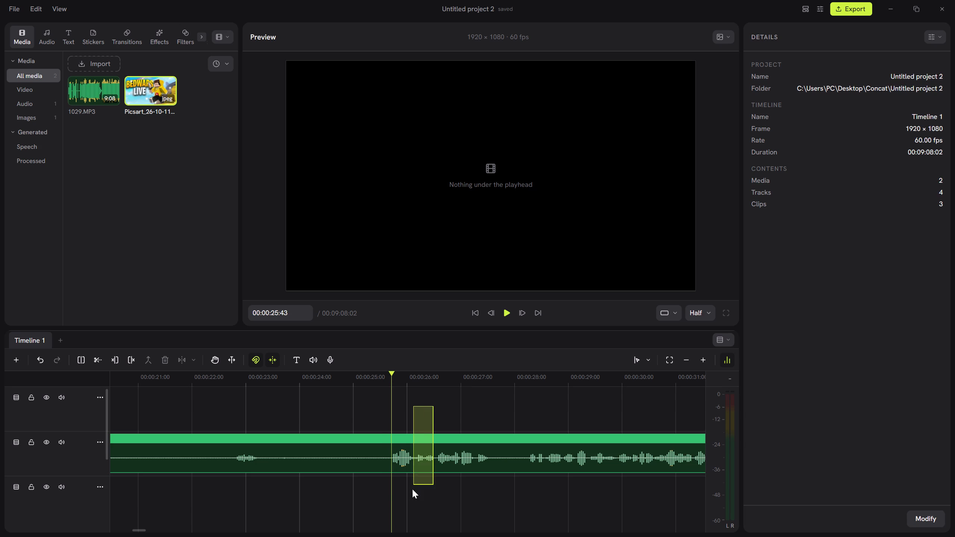
{"action": "left_click_drag", "start_coordinate": [412, 489], "coordinate": [411, 494]}
{"action": "left_click", "coordinate": [117, 359]}
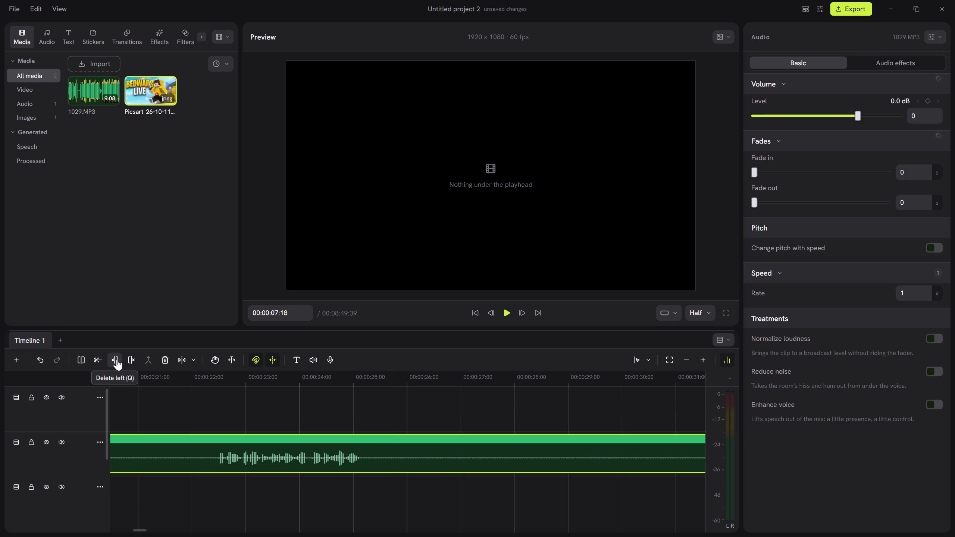
Play the 1029.MP3 audio just after the cut at 00:00:07:18 to check the join.
{"action": "key", "text": "space"}
{"action": "double_click", "coordinate": [510, 317]}
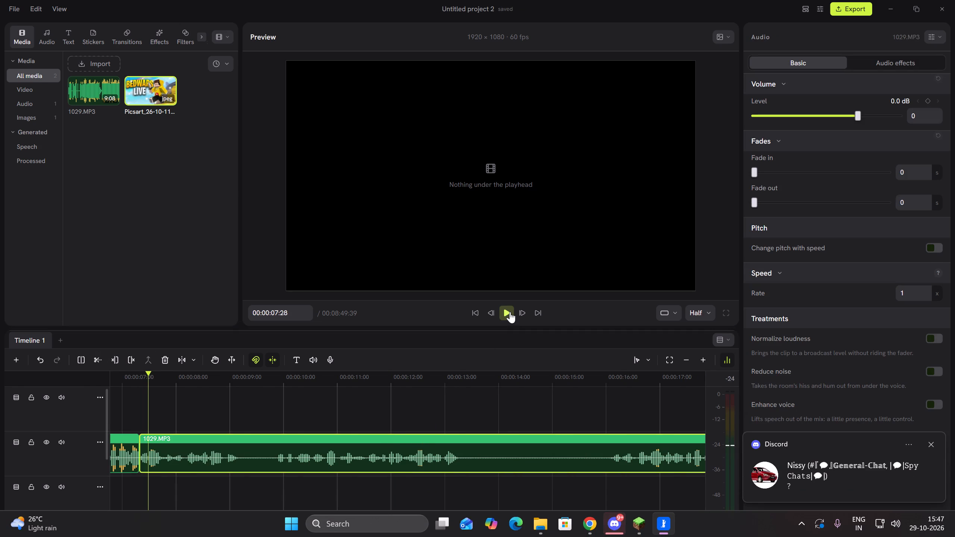
{"action": "key", "text": "space"}
{"action": "key", "text": "space"}
{"action": "key", "text": "space"}
{"action": "key", "text": "space"}
{"action": "key", "text": "Up"}
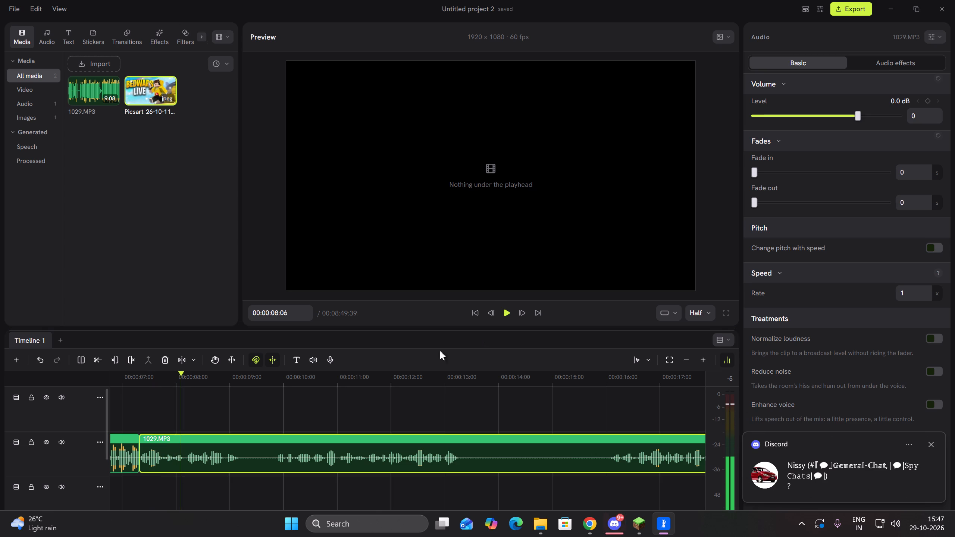
{"action": "key", "text": "Up"}
{"action": "double_click", "coordinate": [147, 416]}
{"action": "left_click_drag", "start_coordinate": [144, 416], "coordinate": [140, 415]}
{"action": "left_click", "coordinate": [166, 444]}
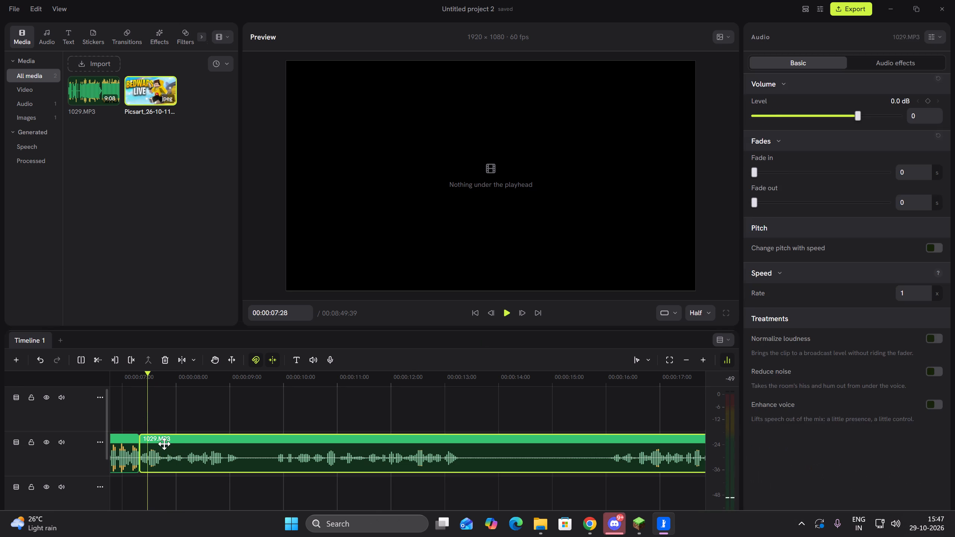
Play on from the cut at 00:00:07:18 and split the 1029.MP3 clip at 00:00:09:10, where the phrase ends.
{"action": "left_click_drag", "start_coordinate": [149, 374], "coordinate": [140, 373]}
{"action": "key", "text": "space"}
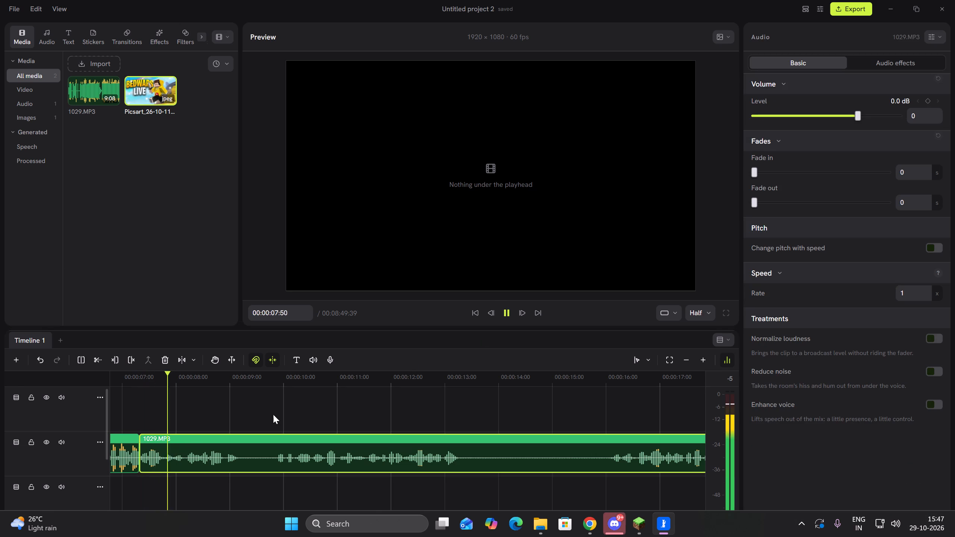
{"action": "left_click_drag", "start_coordinate": [263, 415], "coordinate": [294, 472]}
{"action": "key", "text": "space"}
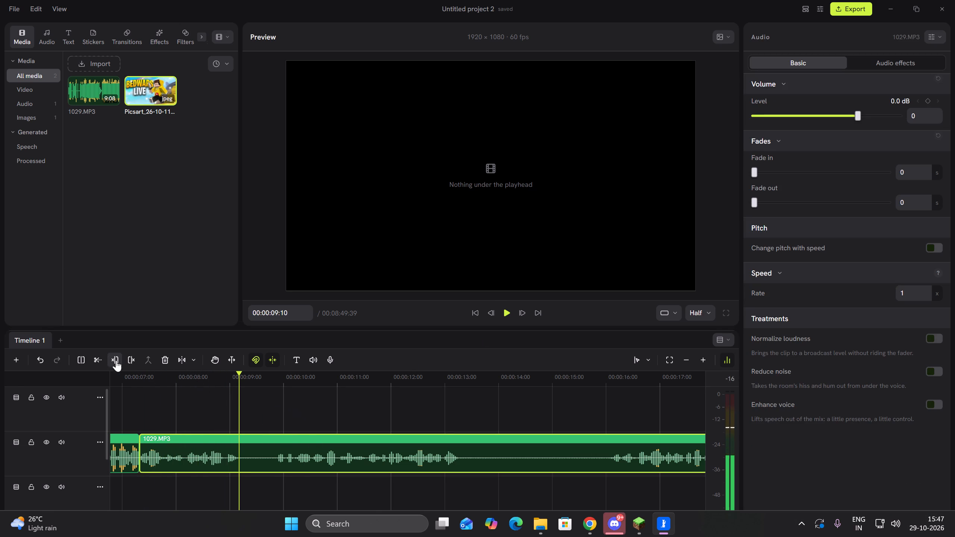
{"action": "left_click", "coordinate": [82, 358]}
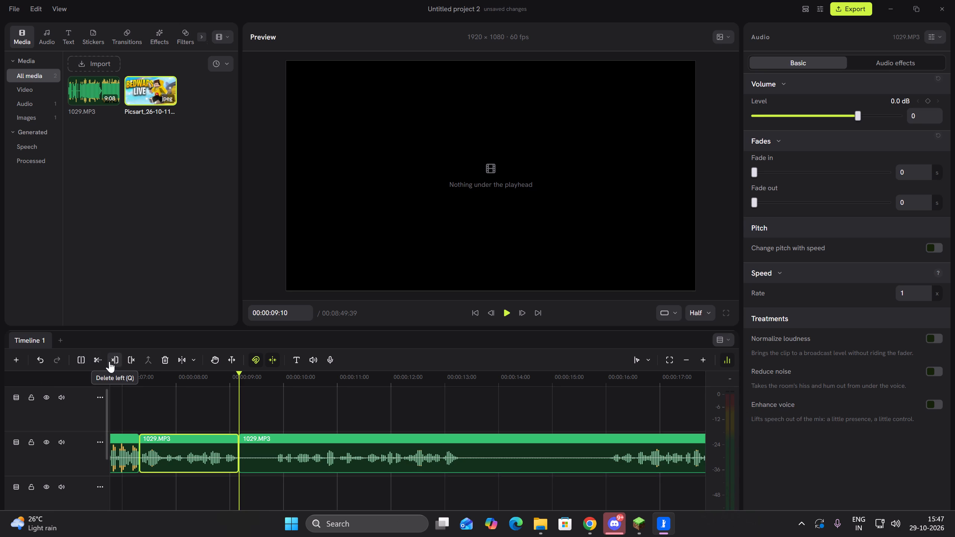
Remove the pause at the start of the clip after the 00:00:09:10 split, up to 00:00:09:55.
{"action": "key", "text": "space"}
{"action": "left_click", "coordinate": [506, 317]}
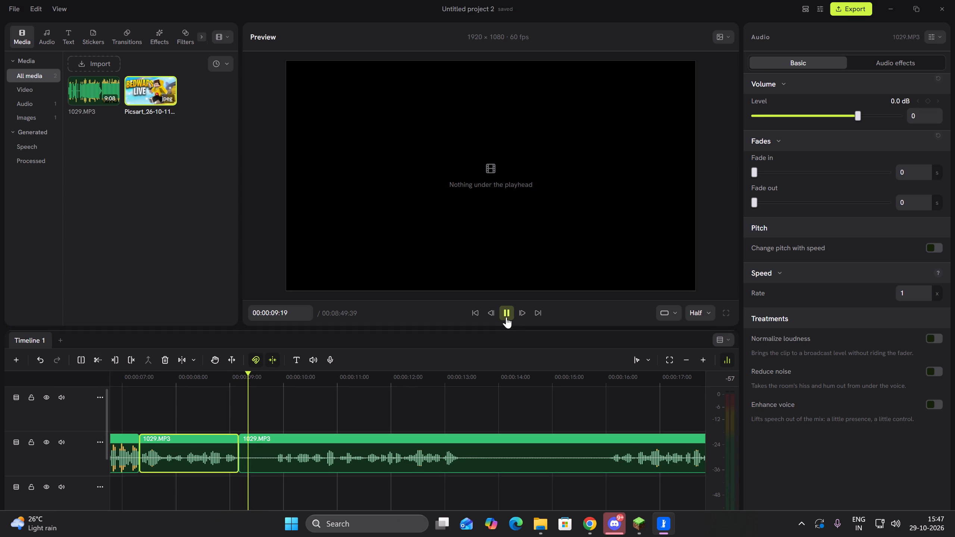
{"action": "left_click", "coordinate": [506, 317]}
{"action": "left_click", "coordinate": [117, 361]}
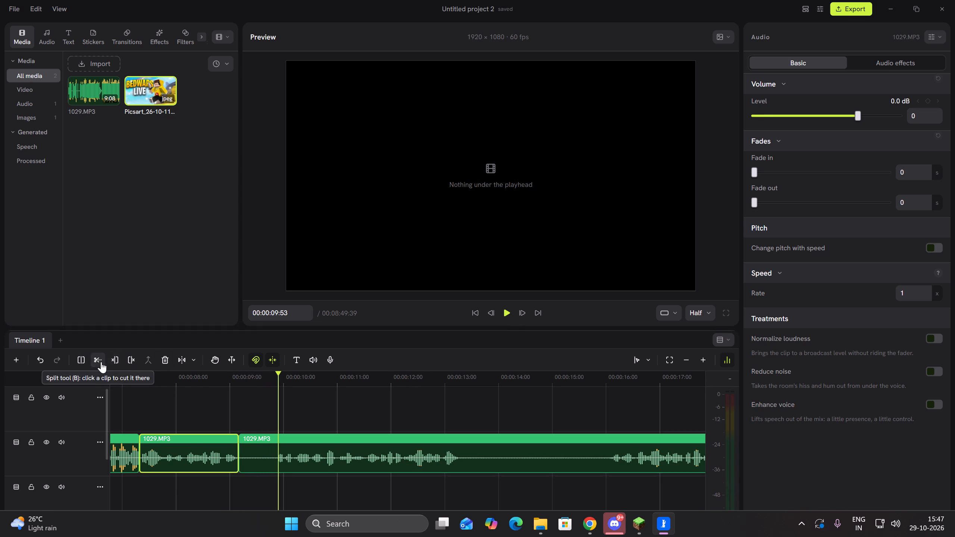
{"action": "left_click", "coordinate": [288, 451]}
{"action": "left_click", "coordinate": [277, 410]}
{"action": "left_click", "coordinate": [280, 406]}
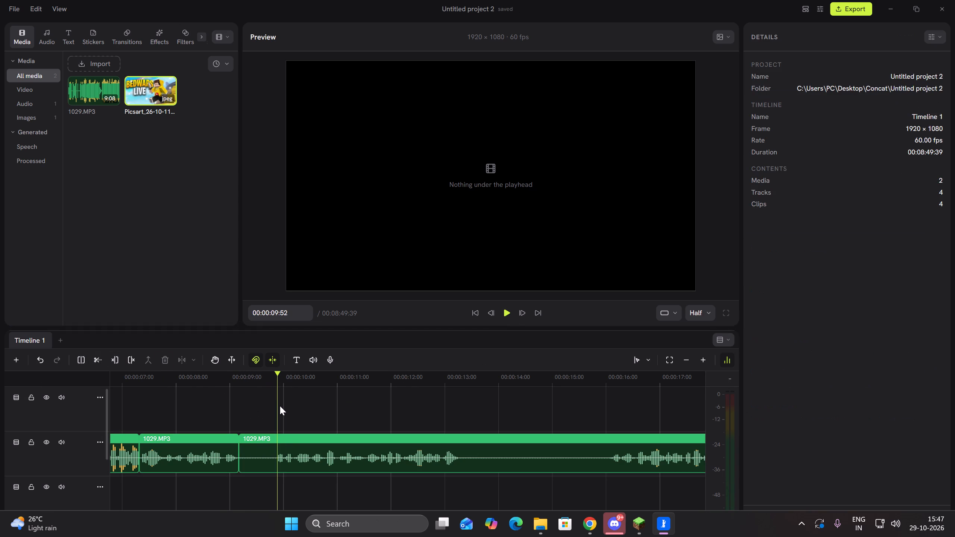
{"action": "left_click", "coordinate": [279, 379]}
{"action": "left_click_drag", "start_coordinate": [317, 399], "coordinate": [294, 484]}
{"action": "left_click", "coordinate": [116, 360]}
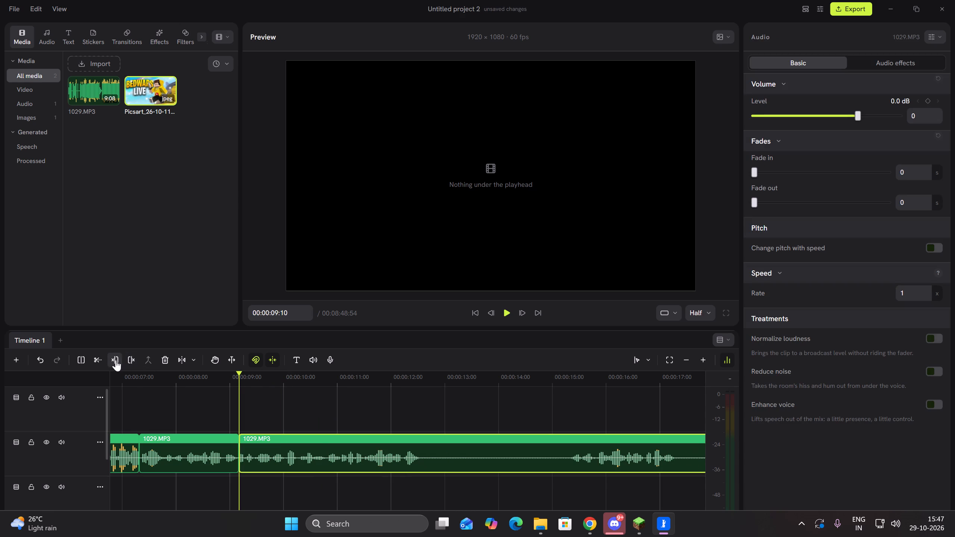
Play the next spoken section and split the 1029.MP3 clip at 00:00:12:33, where it goes silent.
{"action": "key", "text": "space"}
{"action": "left_click", "coordinate": [507, 315]}
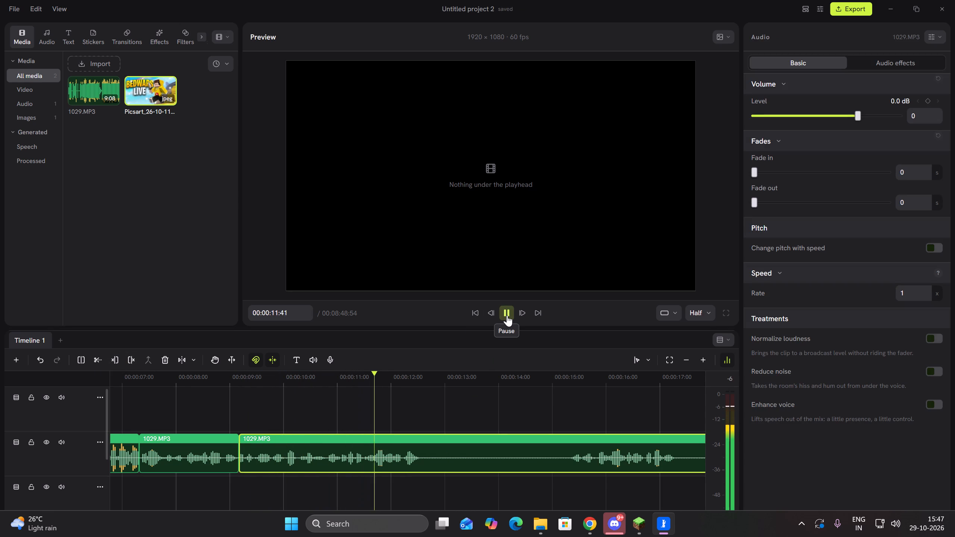
{"action": "left_click", "coordinate": [507, 315]}
{"action": "left_click_drag", "start_coordinate": [466, 414], "coordinate": [454, 487]}
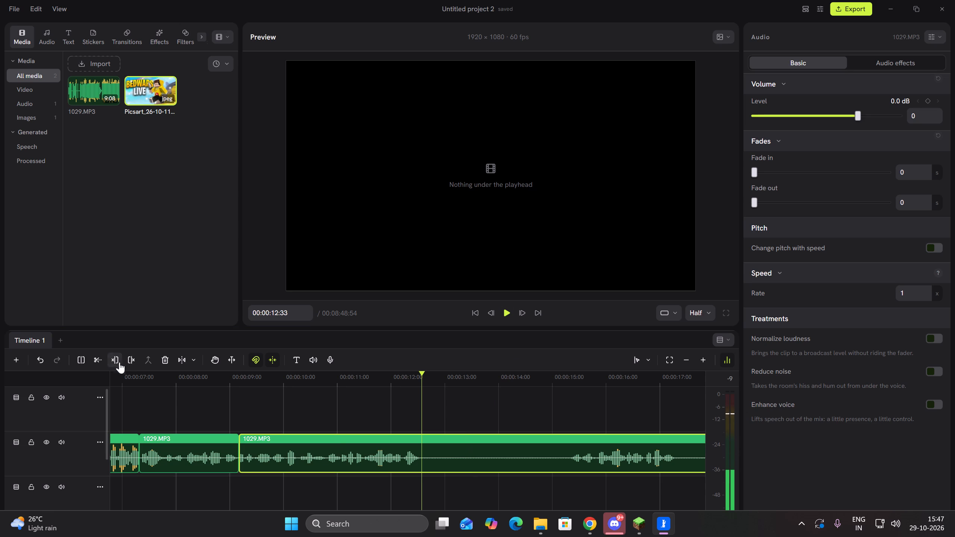
{"action": "left_click", "coordinate": [82, 362]}
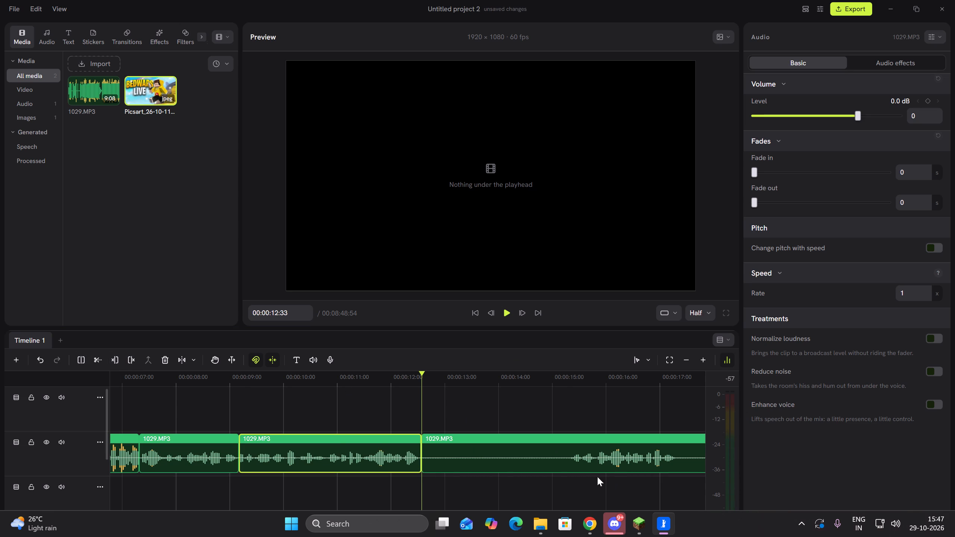
Remove the silence from the clip after the 00:00:12:33 split, up to 00:00:15:15, just before speech resumes.
{"action": "double_click", "coordinate": [566, 482]}
{"action": "left_click_drag", "start_coordinate": [588, 483], "coordinate": [593, 439]}
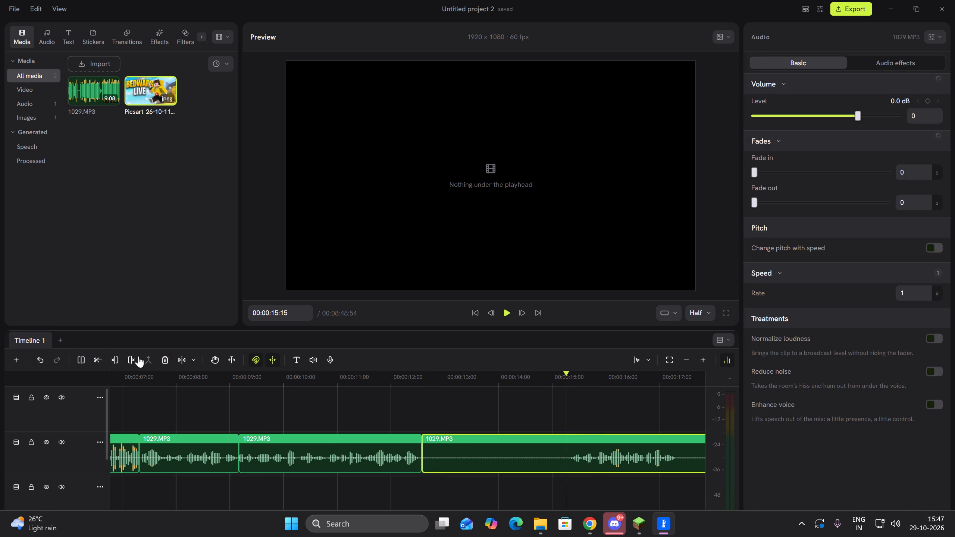
{"action": "left_click", "coordinate": [110, 359]}
Play the following spoken section and split the 1029.MP3 clip at its end, at 00:00:14:33.
{"action": "key", "text": "space"}
{"action": "left_click", "coordinate": [504, 315]}
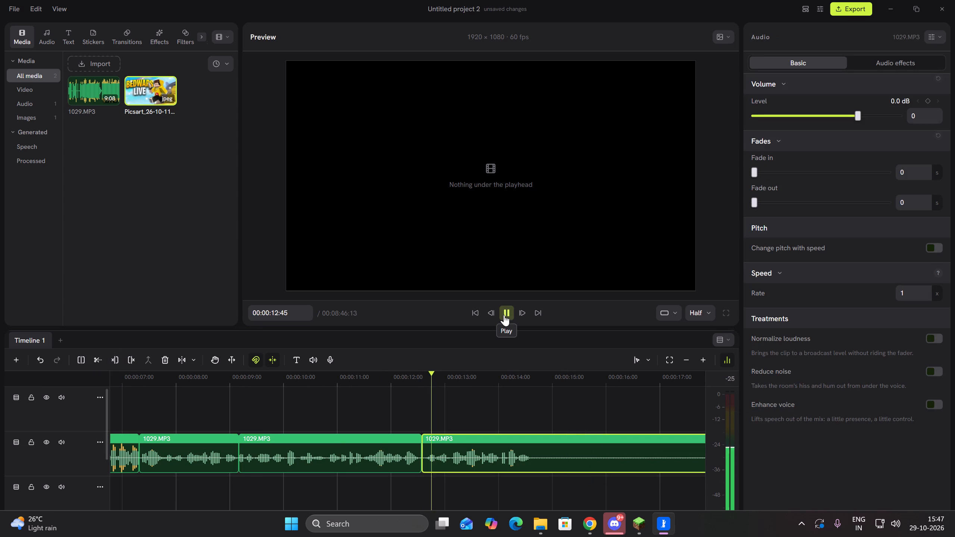
{"action": "left_click", "coordinate": [504, 315]}
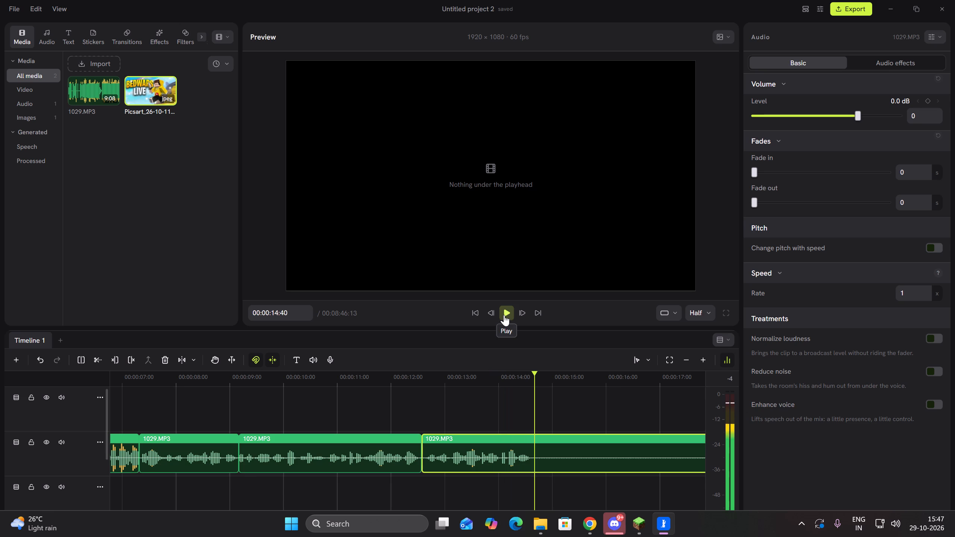
{"action": "left_click", "coordinate": [535, 379]}
{"action": "left_click_drag", "start_coordinate": [535, 379], "coordinate": [529, 379]}
{"action": "left_click_drag", "start_coordinate": [560, 394], "coordinate": [561, 449]}
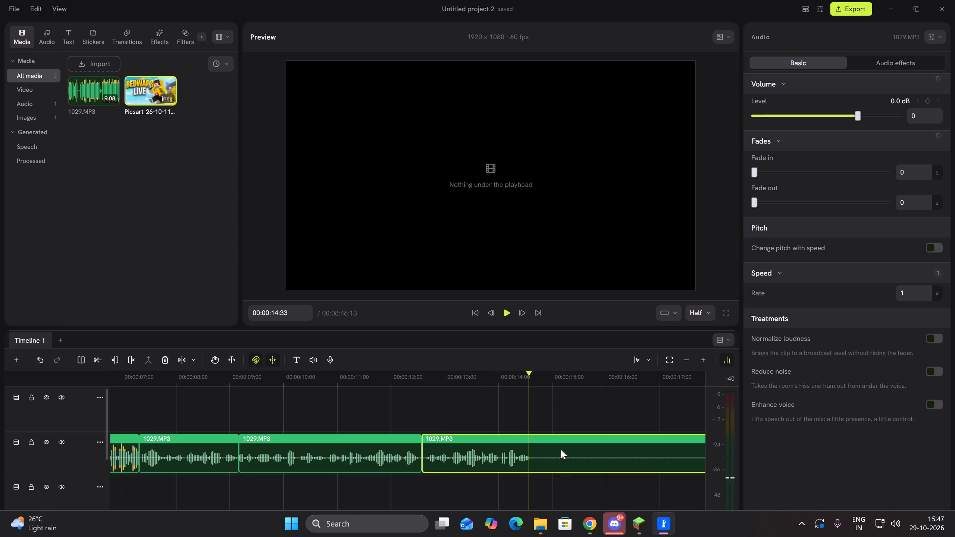
{"action": "left_click_drag", "start_coordinate": [561, 449], "coordinate": [537, 472]}
{"action": "left_click", "coordinate": [85, 358]}
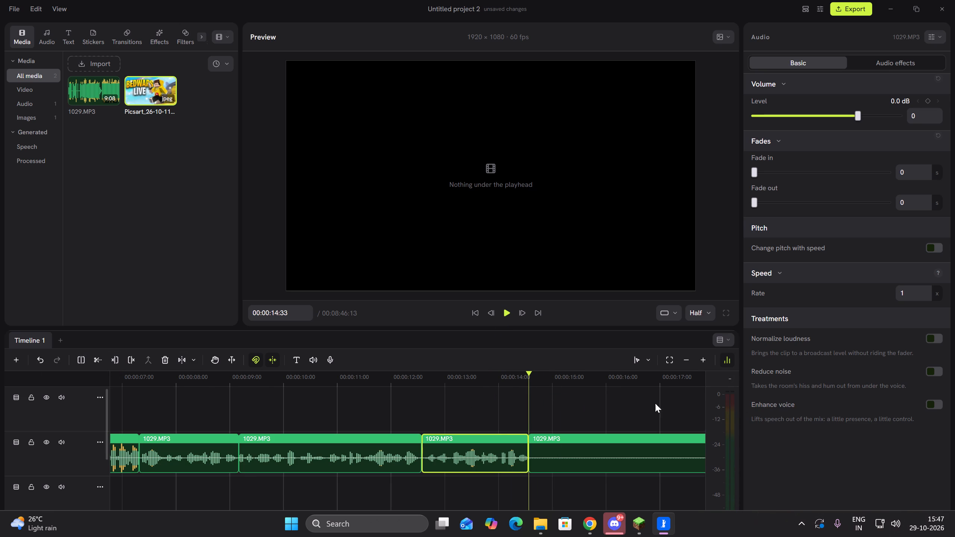
Remove the silence at the start of the last 1029.MP3 clip, from 00:00:14:33 up to 00:00:19:01.
{"action": "left_click_drag", "start_coordinate": [645, 395], "coordinate": [812, 418]}
{"action": "double_click", "coordinate": [687, 362]}
{"action": "left_click", "coordinate": [687, 362]}
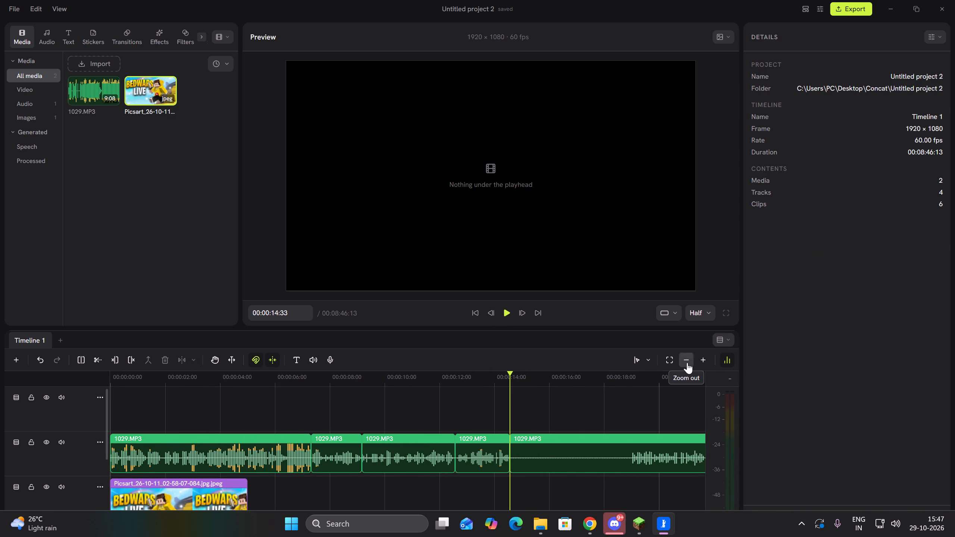
{"action": "double_click", "coordinate": [480, 478]}
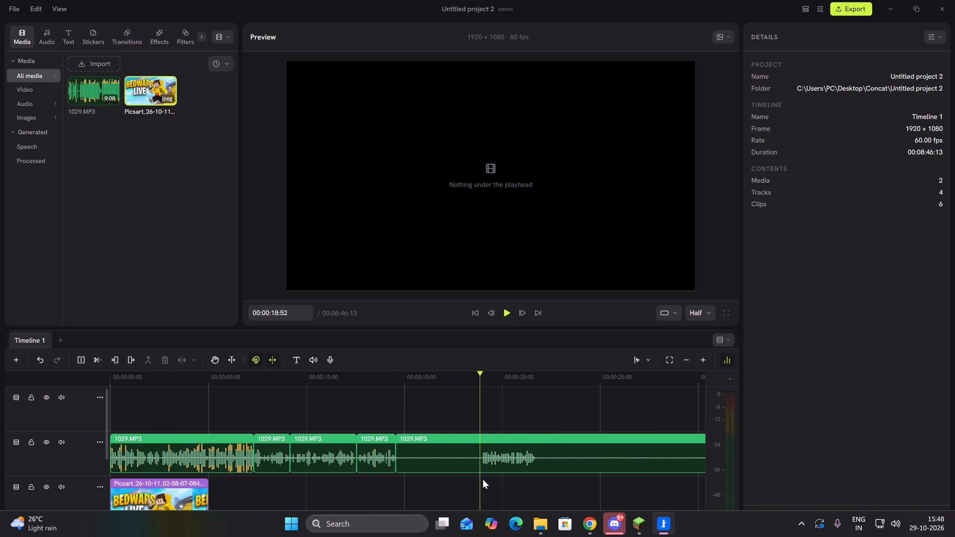
{"action": "double_click", "coordinate": [483, 479]}
{"action": "left_click_drag", "start_coordinate": [483, 479], "coordinate": [479, 479]}
{"action": "double_click", "coordinate": [479, 479]}
{"action": "left_click_drag", "start_coordinate": [479, 479], "coordinate": [485, 479]}
{"action": "left_click", "coordinate": [485, 479]}
{"action": "left_click_drag", "start_coordinate": [484, 479], "coordinate": [480, 478]}
{"action": "left_click", "coordinate": [480, 478]}
{"action": "left_click_drag", "start_coordinate": [544, 496], "coordinate": [529, 433]}
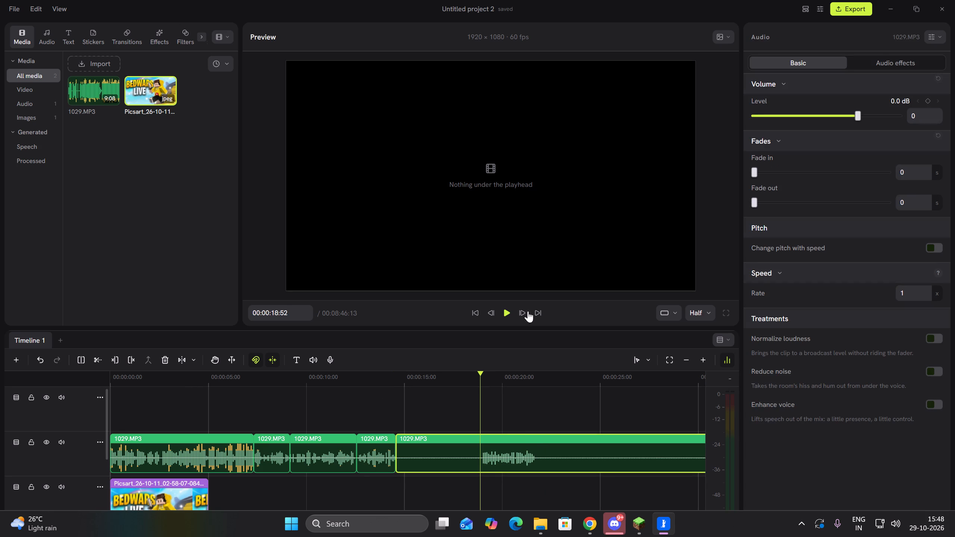
{"action": "double_click", "coordinate": [506, 313]}
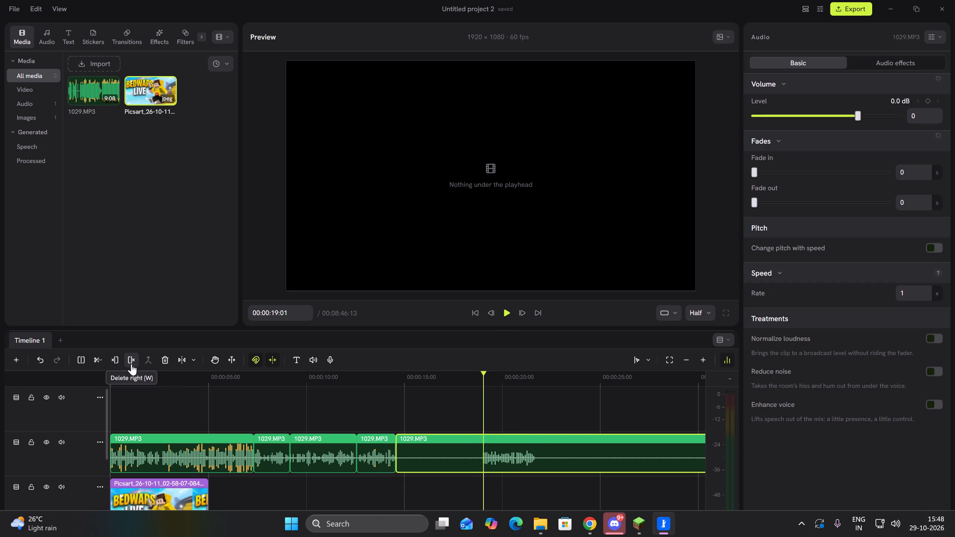
{"action": "left_click", "coordinate": [116, 361]}
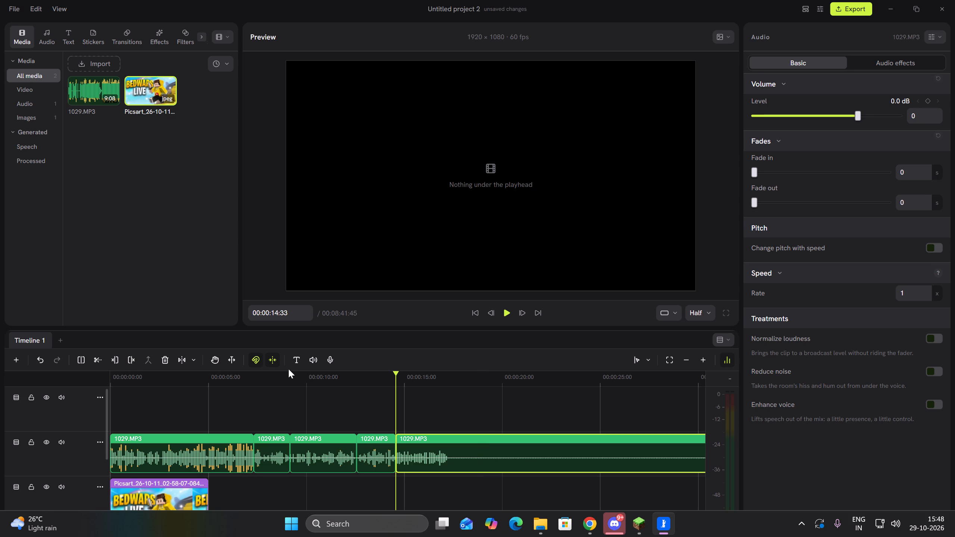
Look through the transition categories, including Dissolve, Slide, Zoom, Spin, Glitch, Wipe and Light.
{"action": "left_click", "coordinate": [91, 31]}
{"action": "left_click", "coordinate": [117, 32]}
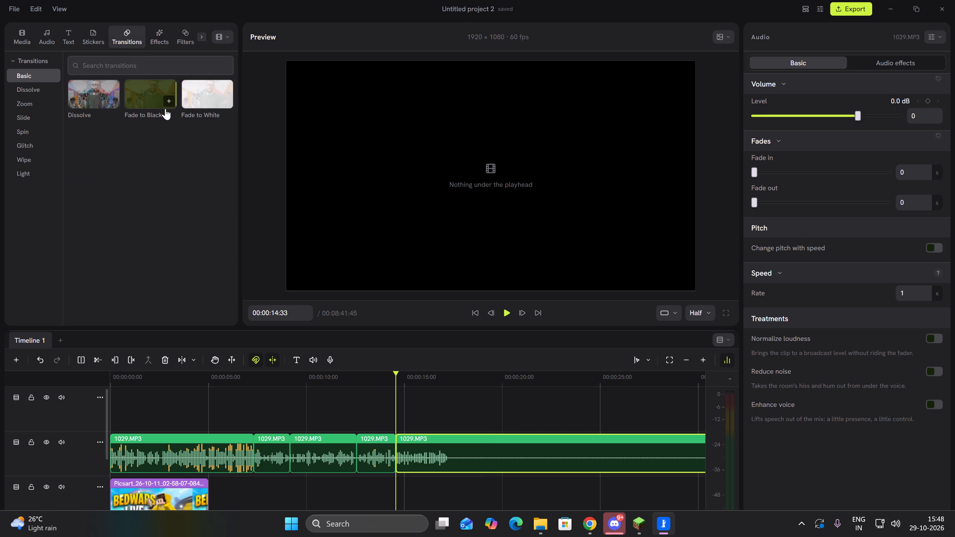
{"action": "left_click", "coordinate": [35, 85]}
{"action": "left_click", "coordinate": [33, 112]}
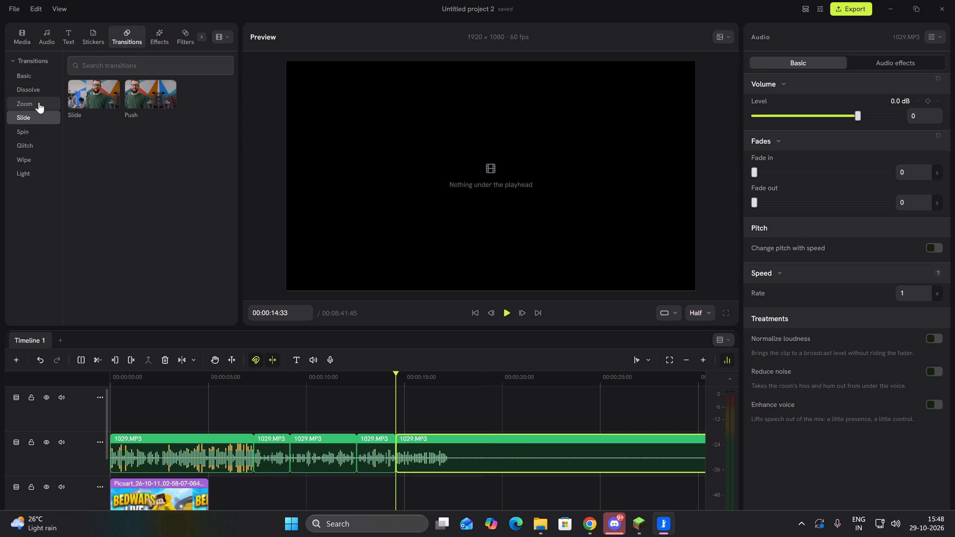
{"action": "left_click", "coordinate": [39, 102]}
{"action": "left_click", "coordinate": [39, 122]}
{"action": "left_click", "coordinate": [40, 133]}
{"action": "left_click", "coordinate": [39, 139]}
{"action": "left_click", "coordinate": [41, 151]}
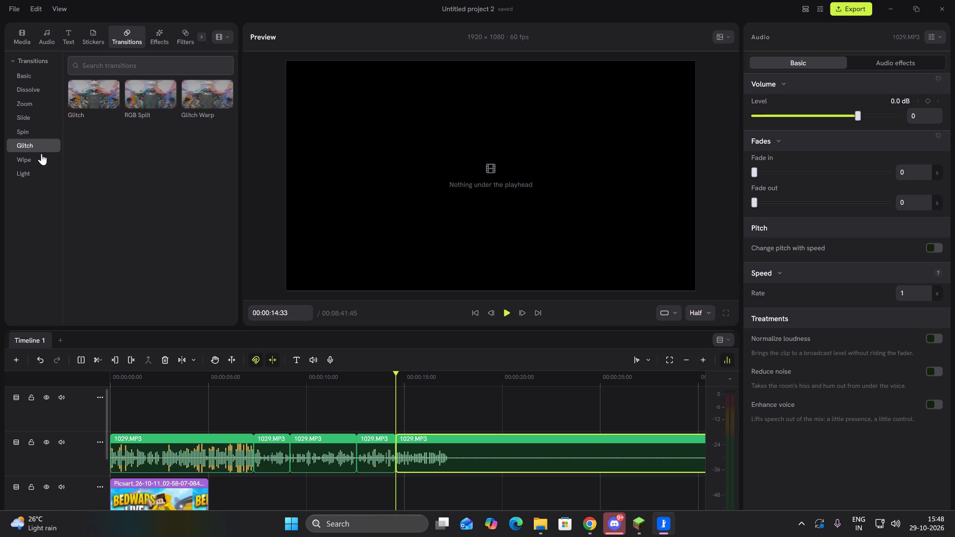
{"action": "left_click", "coordinate": [43, 167]}
{"action": "left_click", "coordinate": [43, 161]}
Look through the effects, filters and project file commands for something that handles silences.
{"action": "left_click", "coordinate": [162, 36]}
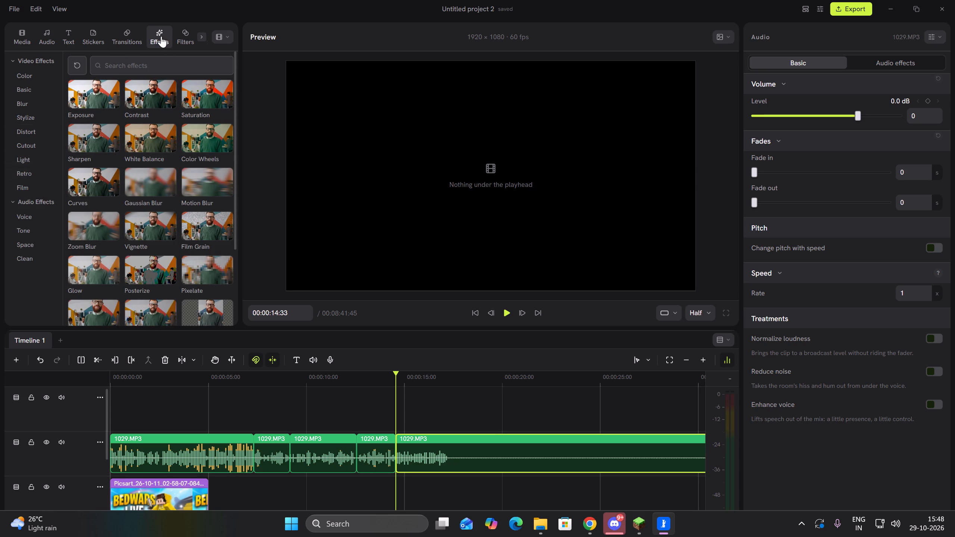
{"action": "scroll", "coordinate": [138, 143], "scroll_direction": "down", "scroll_amount": 6}
{"action": "scroll", "coordinate": [140, 143], "scroll_direction": "up", "scroll_amount": 6}
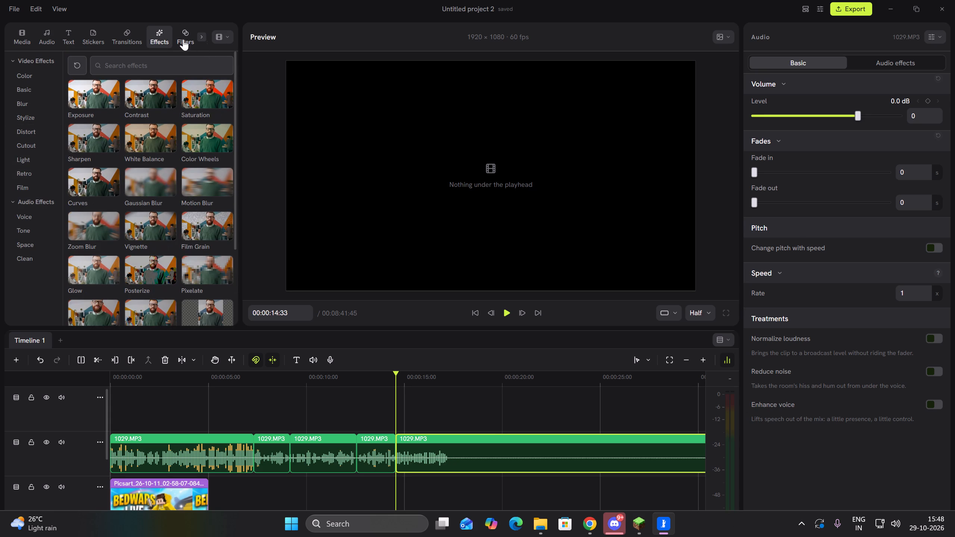
{"action": "left_click", "coordinate": [183, 38]}
{"action": "left_click", "coordinate": [201, 30]}
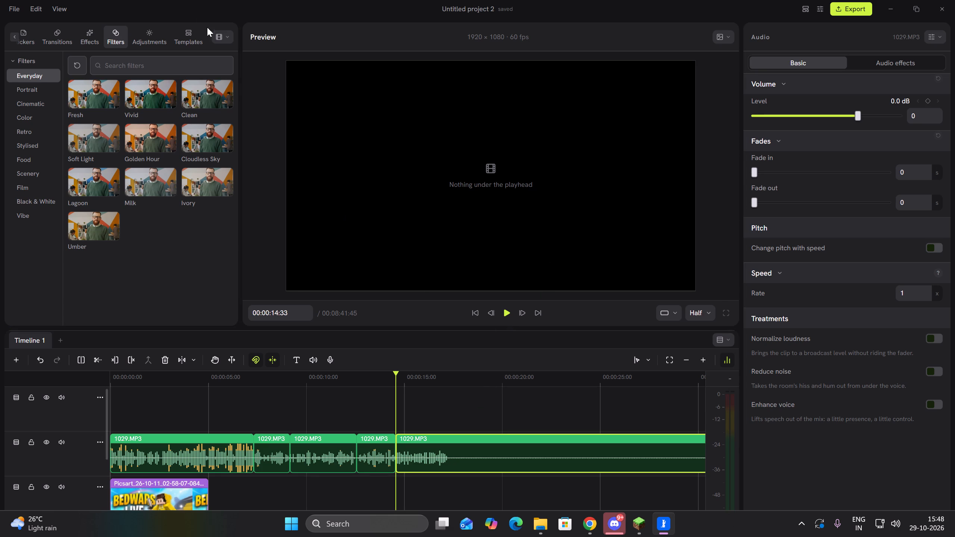
{"action": "left_click", "coordinate": [217, 37]}
{"action": "left_click", "coordinate": [188, 239]}
{"action": "left_click", "coordinate": [10, 7]}
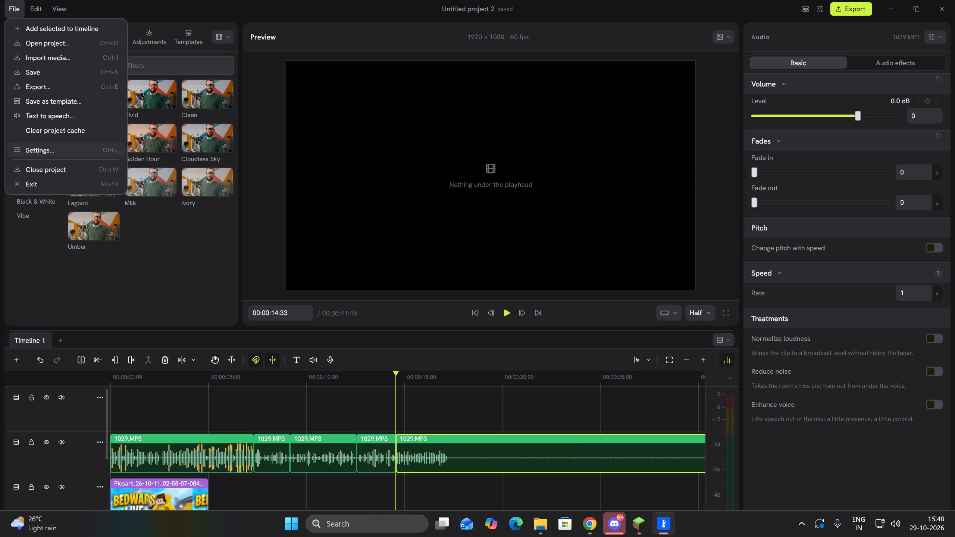
Switch to Chrome, open YouTube in a new tab, and close the GitHub and Concat website tabs.
{"action": "left_click", "coordinate": [584, 527]}
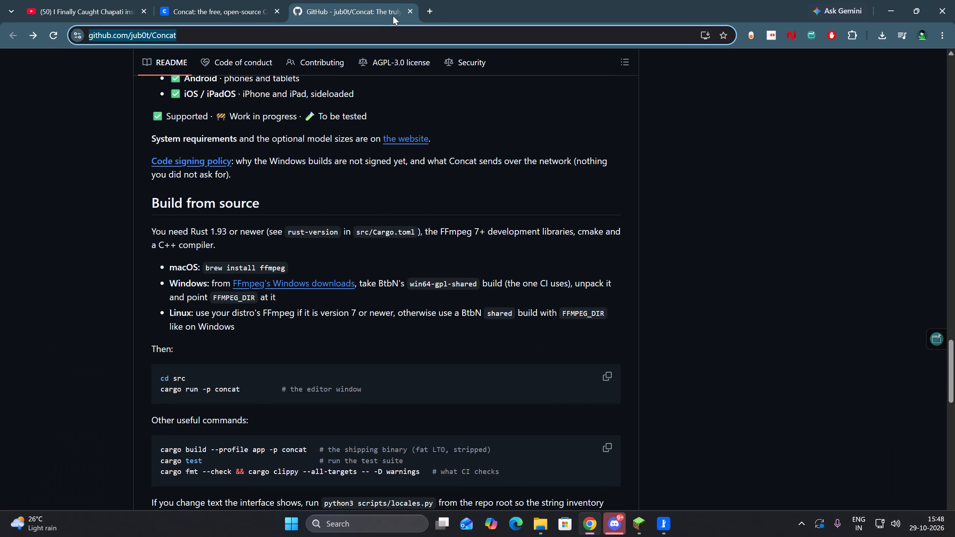
{"action": "left_click", "coordinate": [432, 13]}
{"action": "left_click", "coordinate": [396, 6]}
{"action": "left_click", "coordinate": [410, 12]}
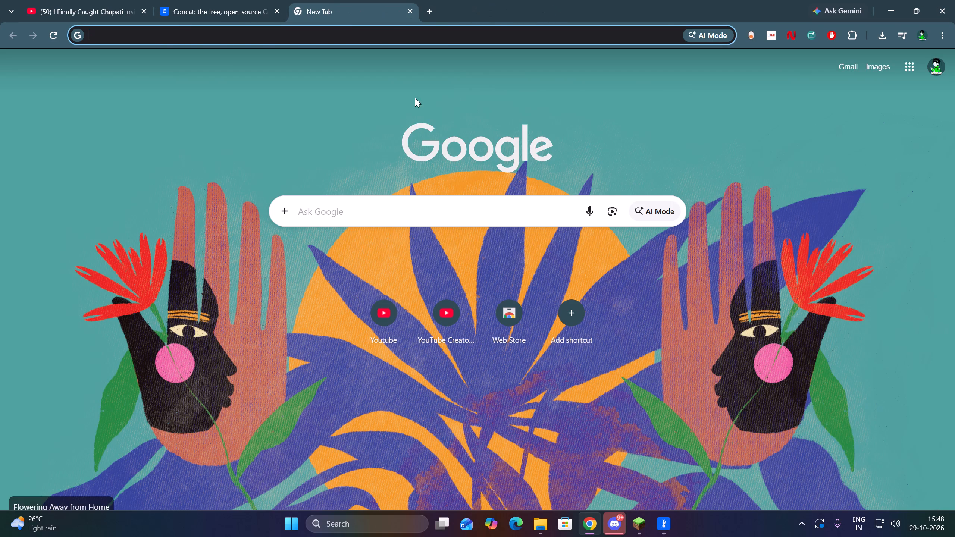
{"action": "left_click", "coordinate": [394, 314]}
{"action": "left_click", "coordinate": [235, 0]}
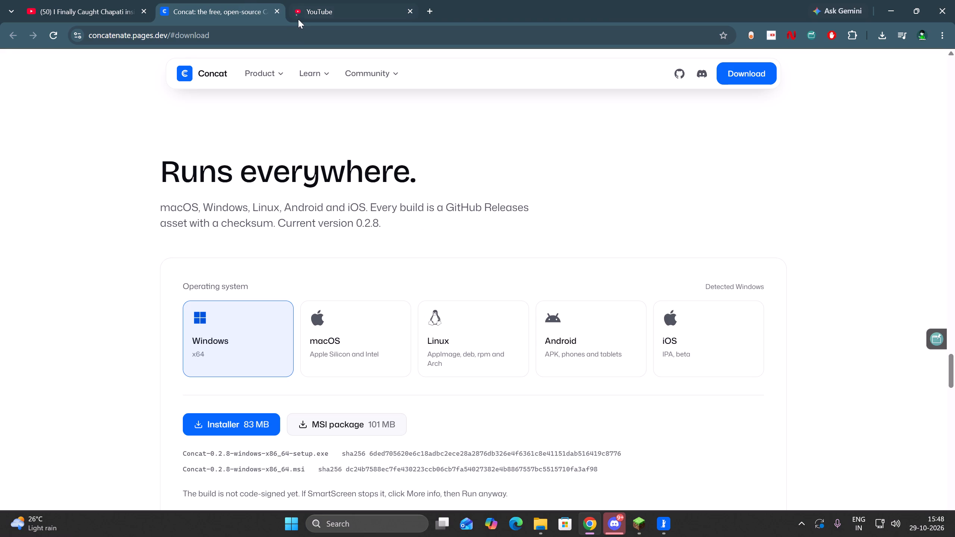
{"action": "left_click", "coordinate": [278, 13]}
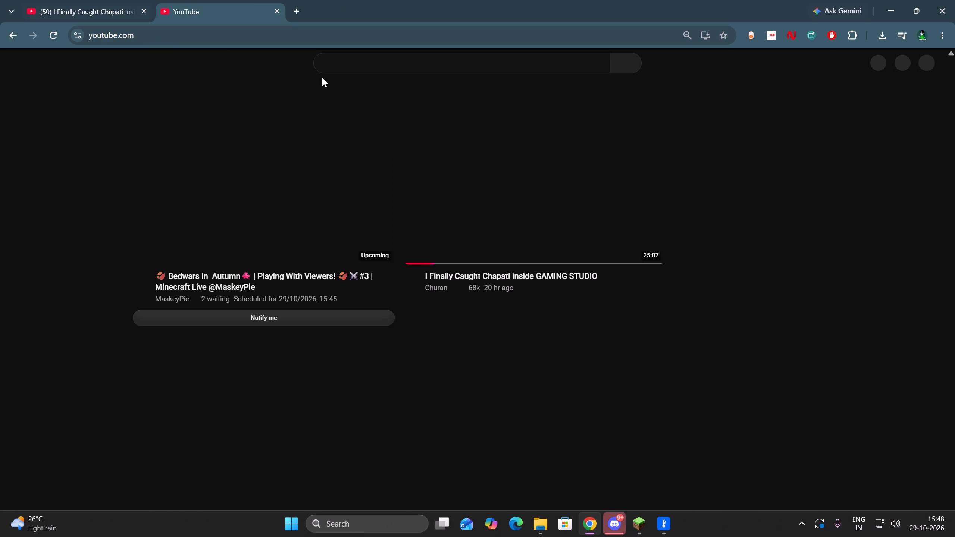
Look over the upcoming Bedwars in Autumn live stream's page in a separate tab and close that tab.
{"action": "middle_click", "coordinate": [591, 202]}
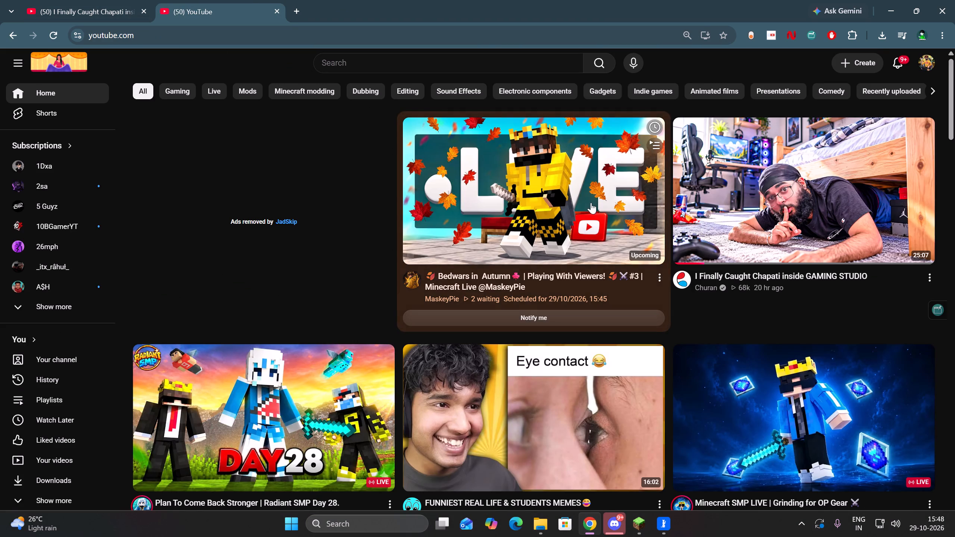
{"action": "left_click", "coordinate": [363, 0]}
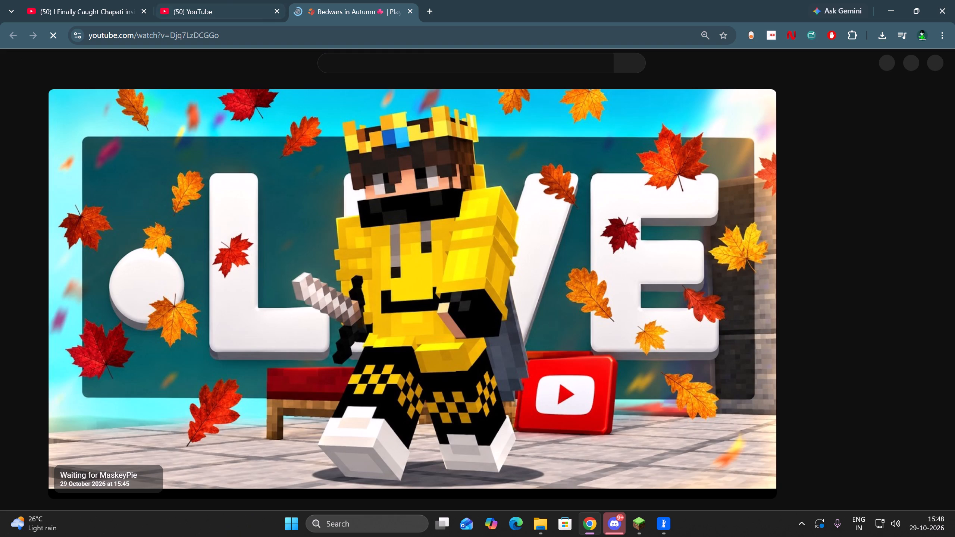
{"action": "scroll", "coordinate": [517, 279], "scroll_direction": "down", "scroll_amount": 6}
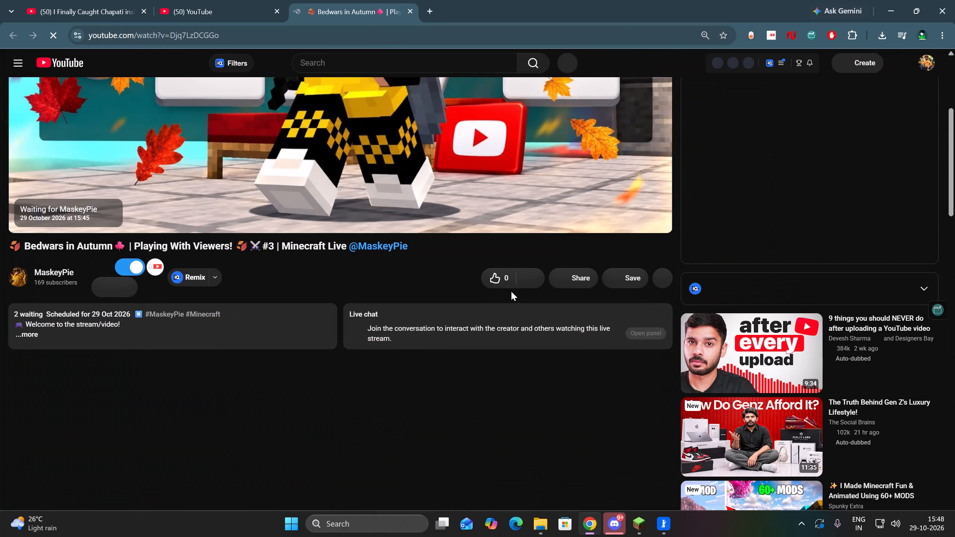
{"action": "scroll", "coordinate": [511, 291], "scroll_direction": "up", "scroll_amount": 4}
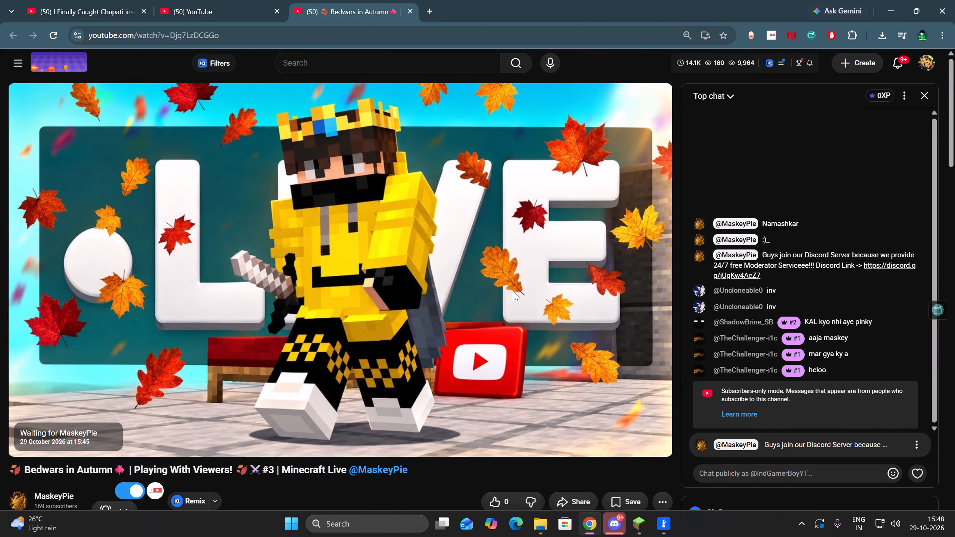
{"action": "scroll", "coordinate": [513, 291], "scroll_direction": "up", "scroll_amount": 1}
{"action": "scroll", "coordinate": [519, 291], "scroll_direction": "down", "scroll_amount": 1}
{"action": "scroll", "coordinate": [519, 291], "scroll_direction": "up", "scroll_amount": 4}
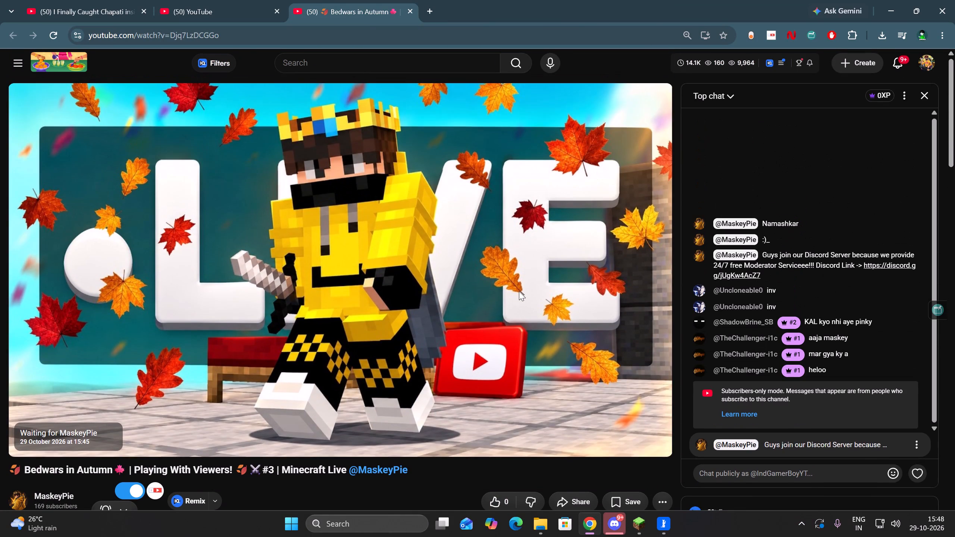
{"action": "left_click", "coordinate": [407, 8]}
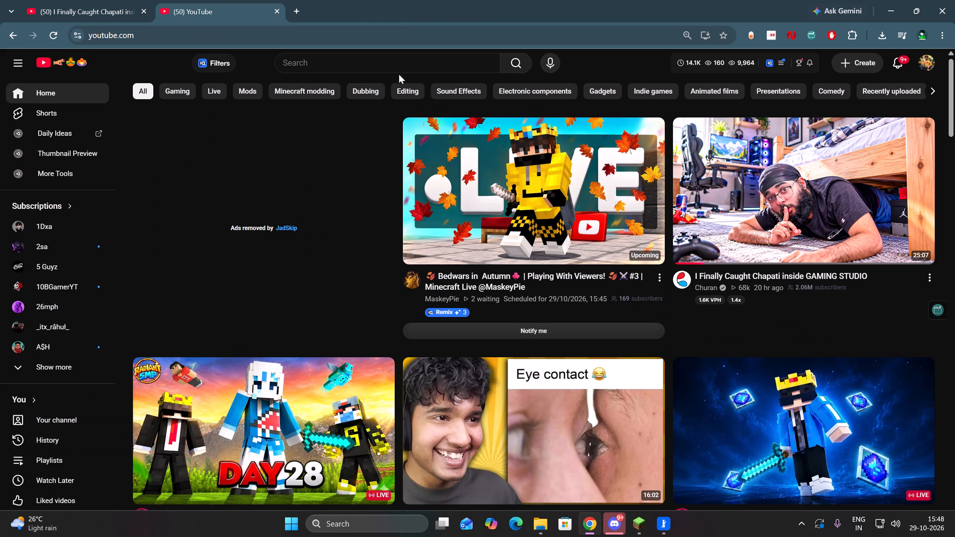
Search YouTube for "how to cut slient part in concat".
{"action": "left_click", "coordinate": [402, 61]}
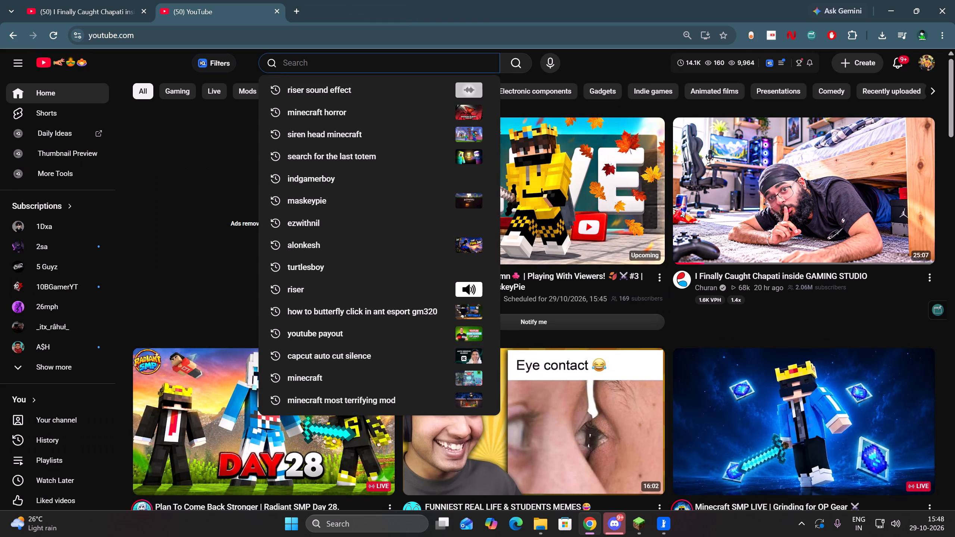
{"action": "type", "text": "how to cutr"}
{"action": "key", "text": "space"}
{"action": "key", "text": "BackSpace"}
{"action": "key", "text": "BackSpace"}
{"action": "key", "text": "space"}
{"action": "type", "text": "slient"}
{"action": "key", "text": "space"}
{"action": "type", "text": "party"}
{"action": "key", "text": "BackSpace"}
{"action": "key", "text": "space"}
{"action": "type", "text": "in concat"}
{"action": "key", "text": "Return"}
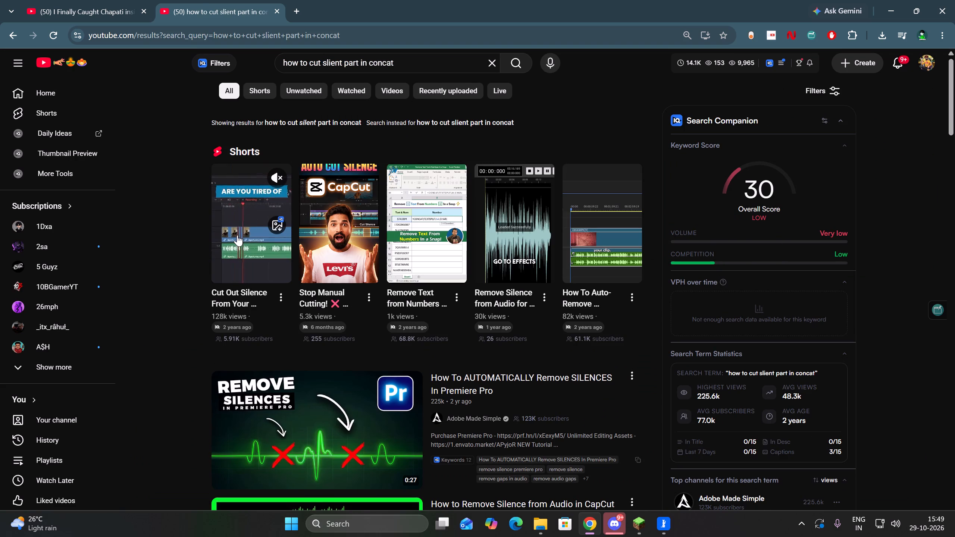
Play the first Short about cutting out silence from videos and adjust its volume.
{"action": "left_click", "coordinate": [237, 235]}
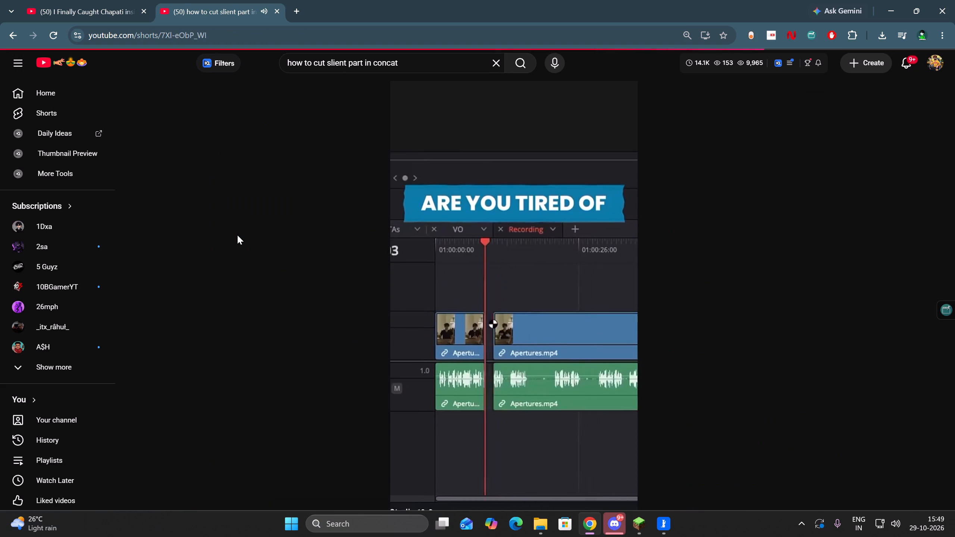
{"action": "left_click", "coordinate": [482, 101]}
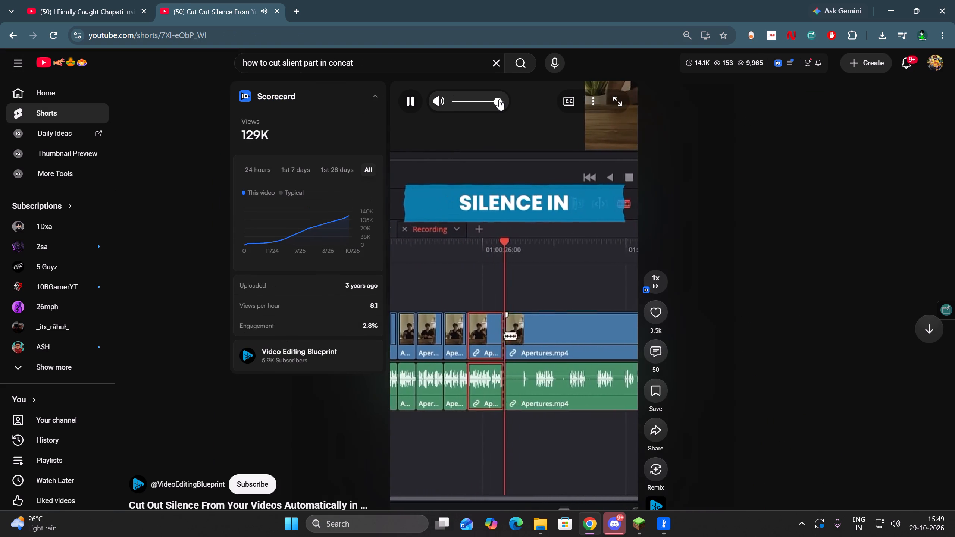
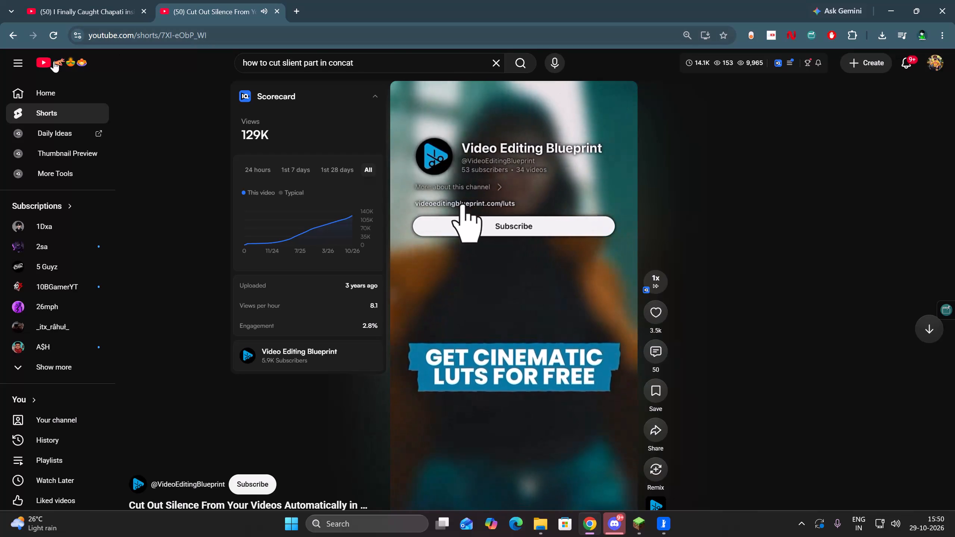
Return to the search results and watch "How to Remove Silence from Audio in CapCut pc", adjusting its playback quality and skipping ahead slightly.
{"action": "left_click", "coordinate": [16, 35]}
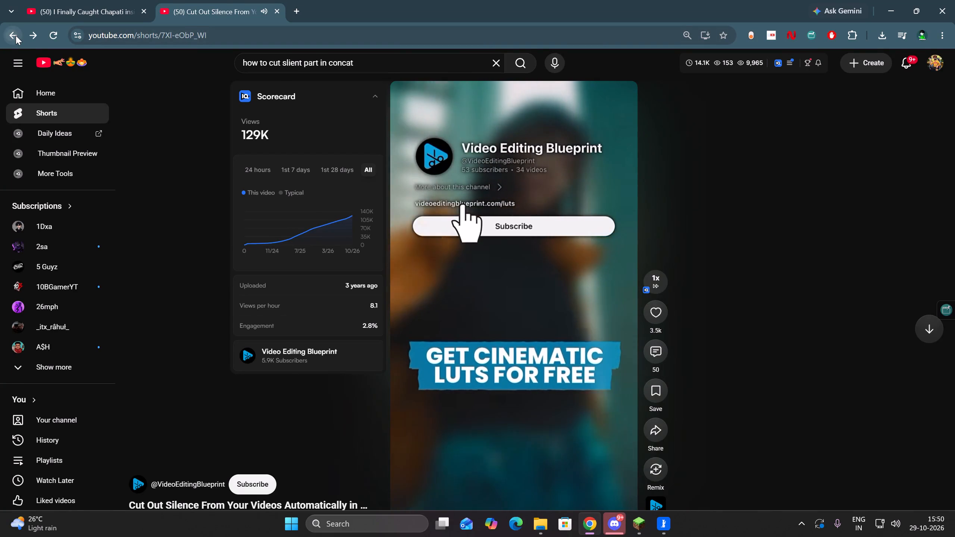
{"action": "scroll", "coordinate": [432, 302], "scroll_direction": "down", "scroll_amount": 3}
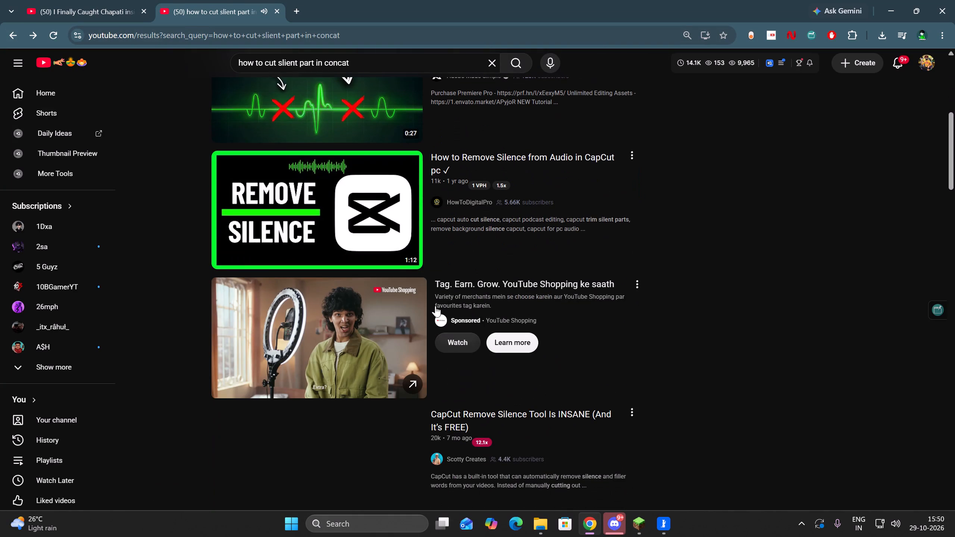
{"action": "left_click", "coordinate": [366, 221]}
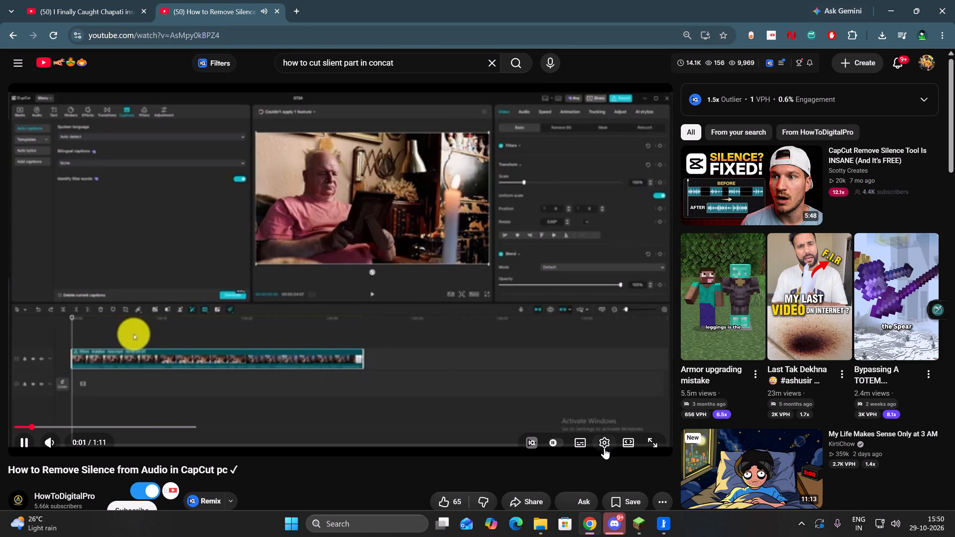
{"action": "left_click", "coordinate": [605, 446]}
{"action": "left_click", "coordinate": [611, 410]}
{"action": "left_click", "coordinate": [594, 308]}
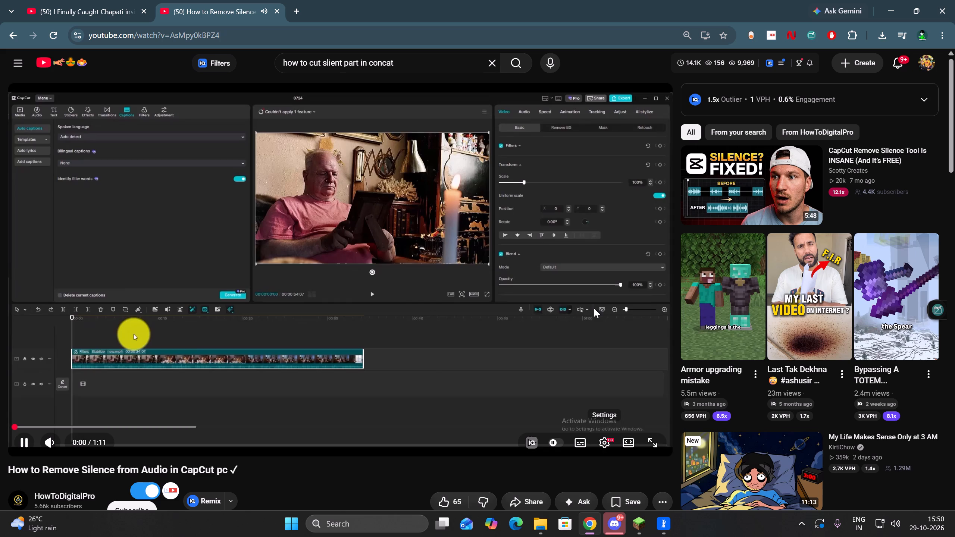
{"action": "left_click", "coordinate": [59, 424]}
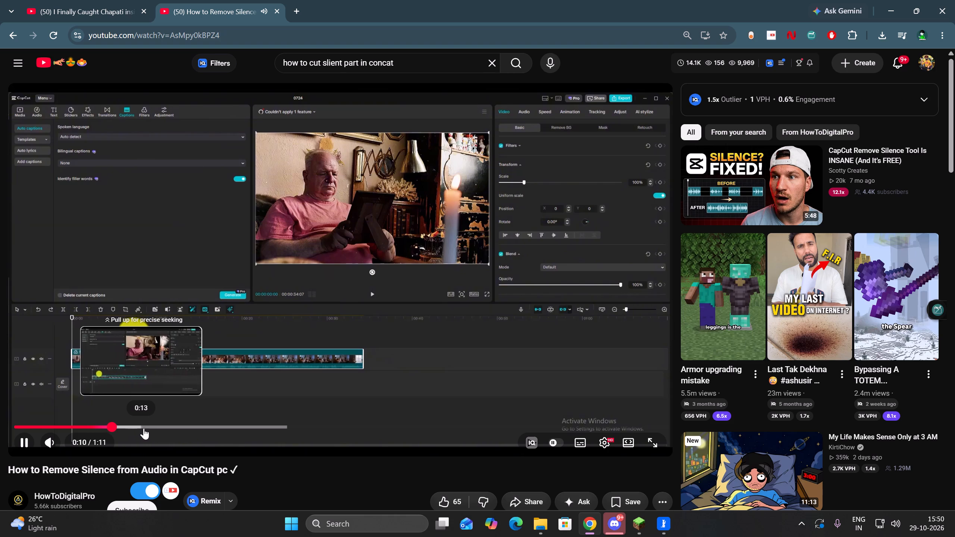
Show the hidden system tray icons.
{"action": "left_click", "coordinate": [801, 516]}
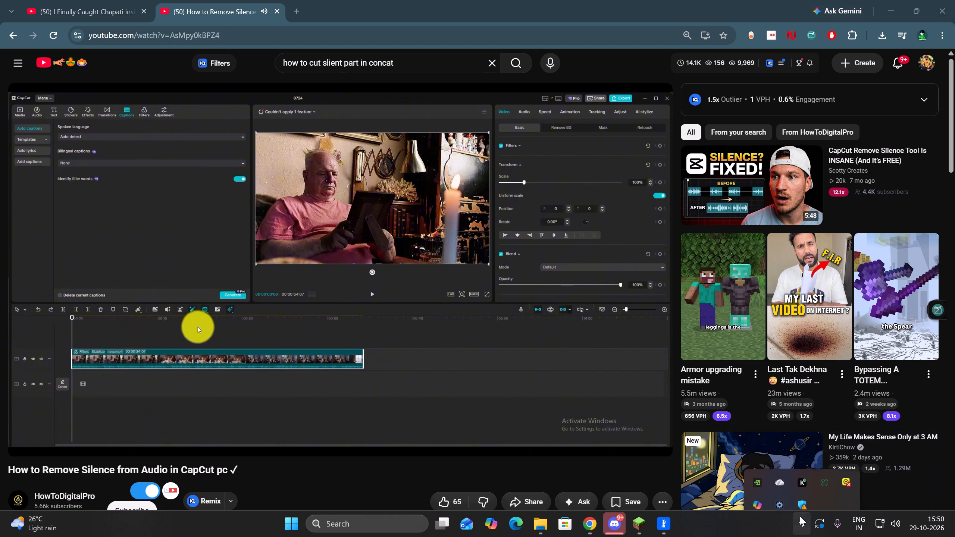
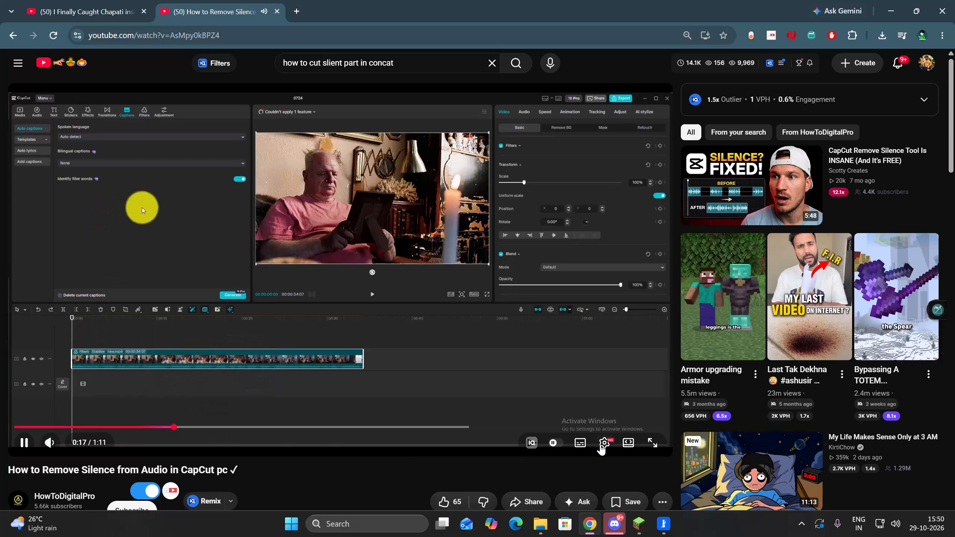
Speed up playback of the CapCut silence-removal tutorial and watch the auto captions and filler-word identification part, pausing as needed.
{"action": "left_click", "coordinate": [605, 442]}
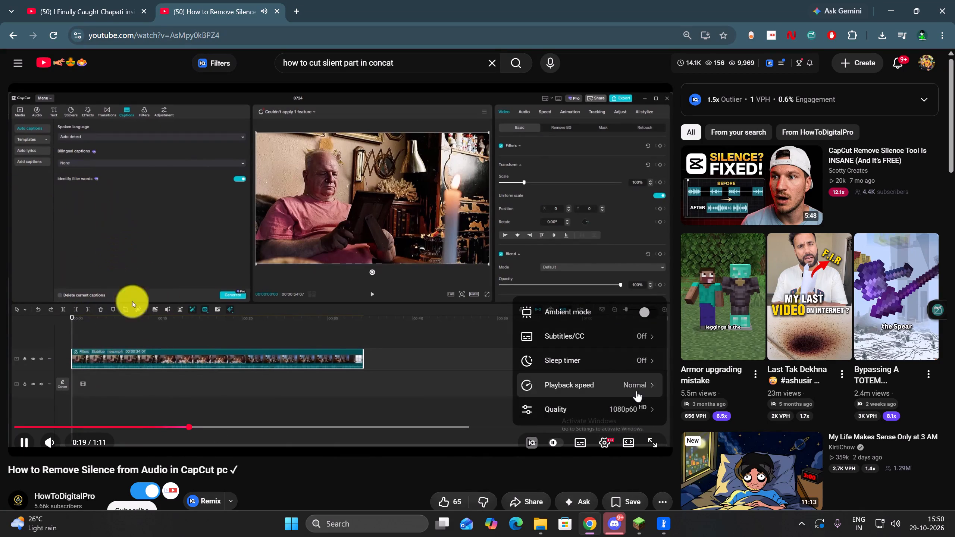
{"action": "left_click", "coordinate": [635, 383]}
{"action": "left_click", "coordinate": [602, 374]}
{"action": "left_click", "coordinate": [602, 439]}
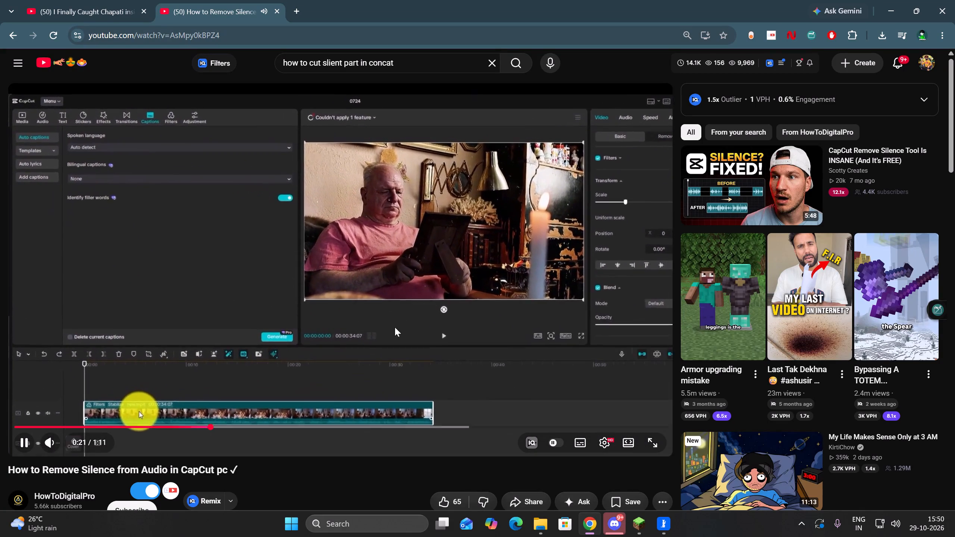
{"action": "left_click", "coordinate": [254, 241]}
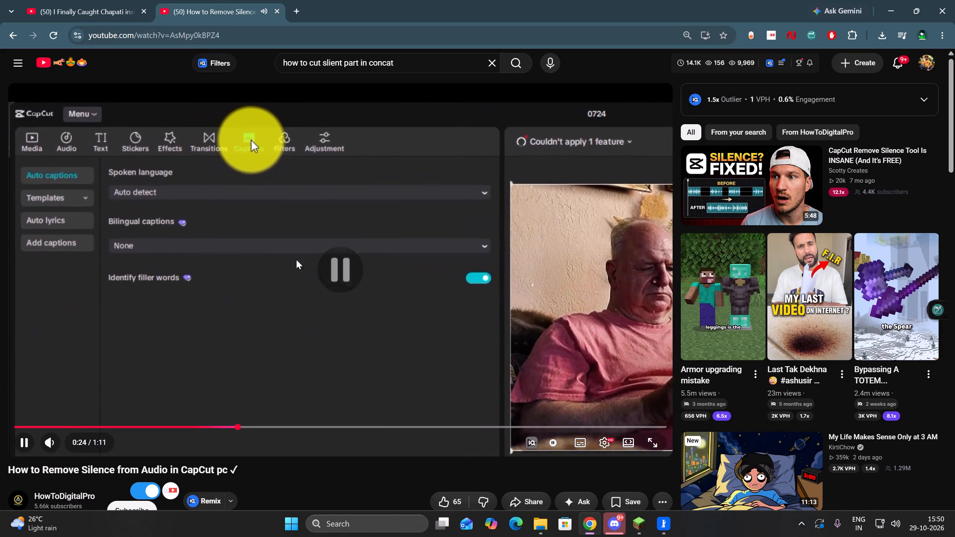
{"action": "left_click", "coordinate": [457, 279]}
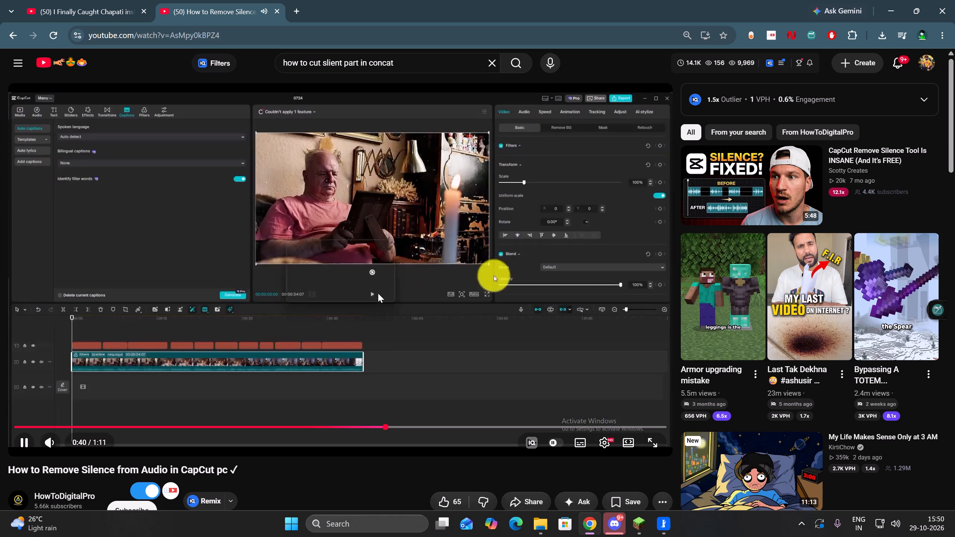
{"action": "left_click", "coordinate": [378, 293]}
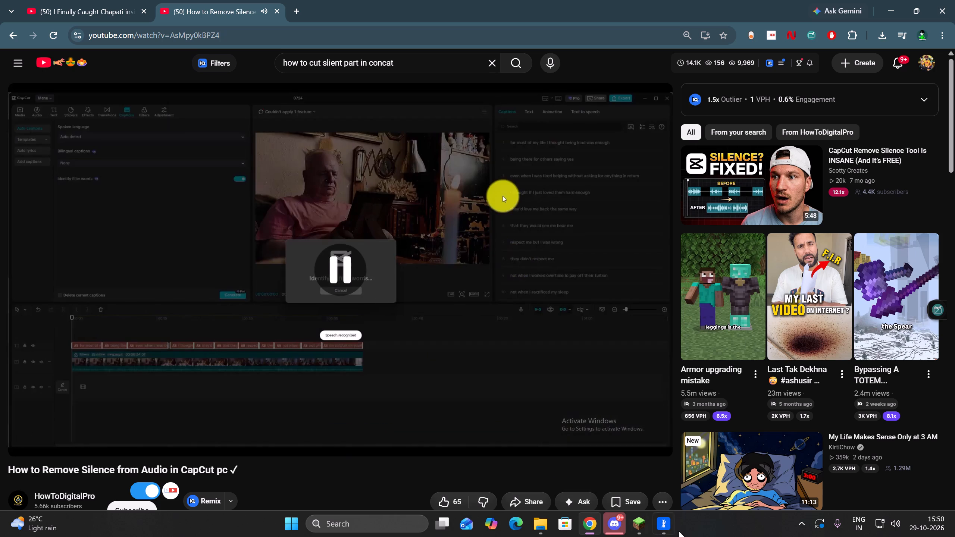
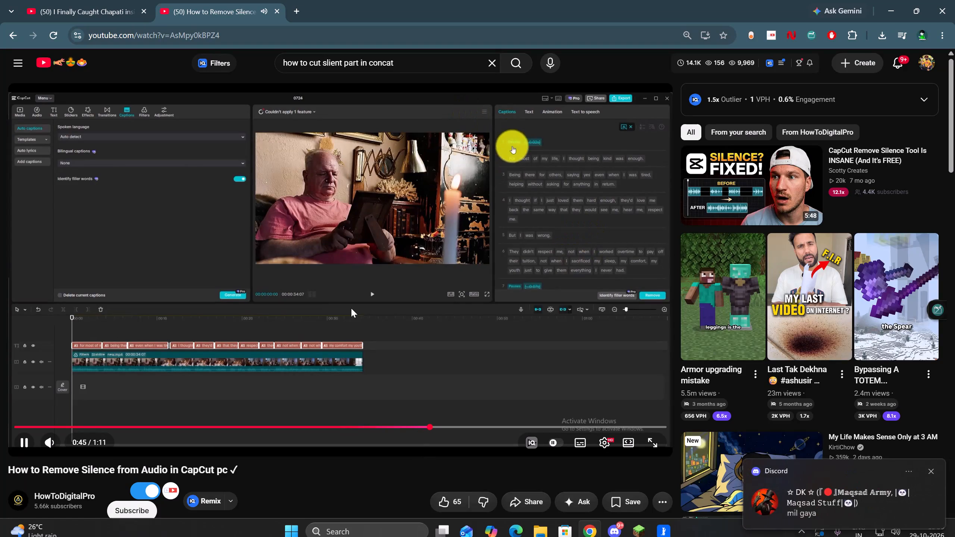
Continue watching the CapCut silence-removal tutorial through the part on removing the identified filler words and pauses.
{"action": "left_click", "coordinate": [364, 311]}
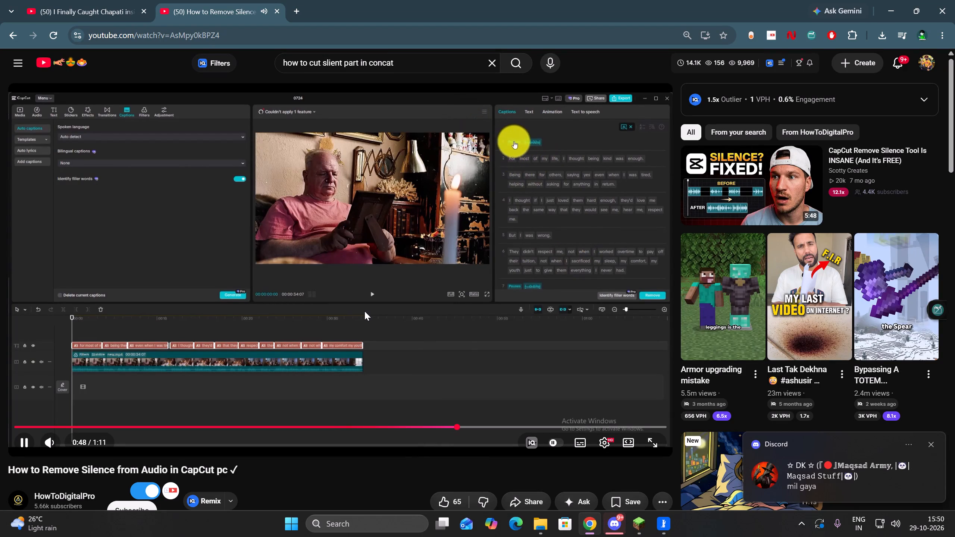
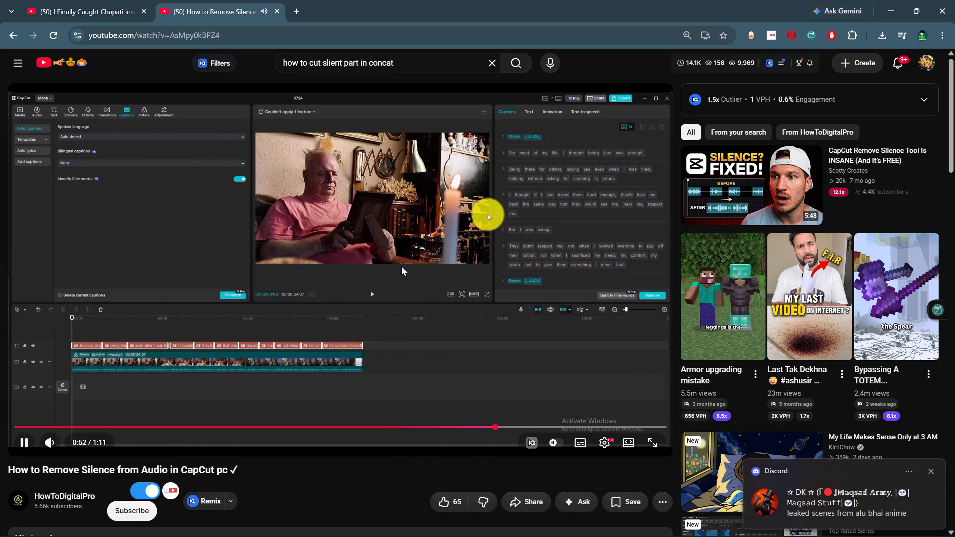
Pause the CapCut silence-removal tutorial at the part on removing the identified filler words and pauses.
{"action": "left_click", "coordinate": [425, 270]}
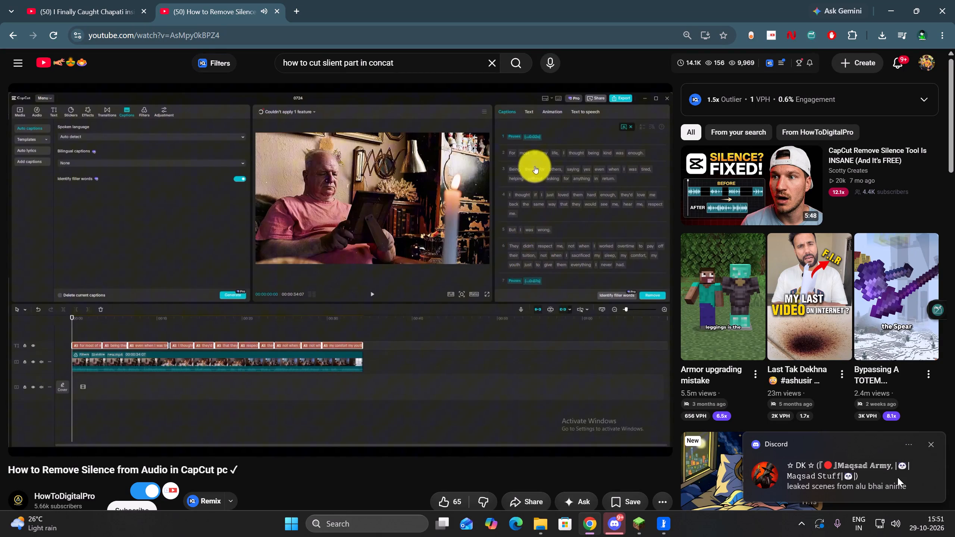
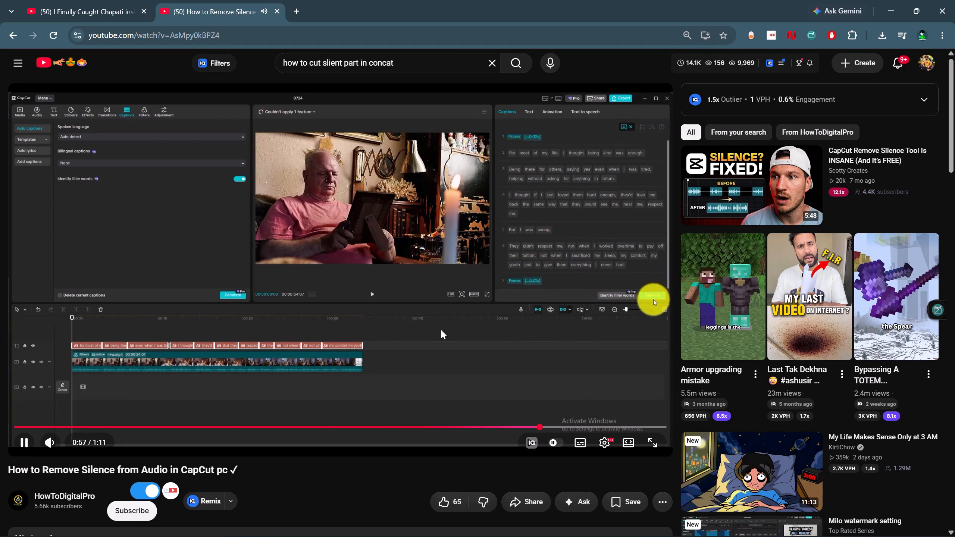
Examine the timeline after filler-word removal in the CapCut tutorial, playing on past 1:00 and leaving the video paused.
{"action": "left_click", "coordinate": [355, 209]}
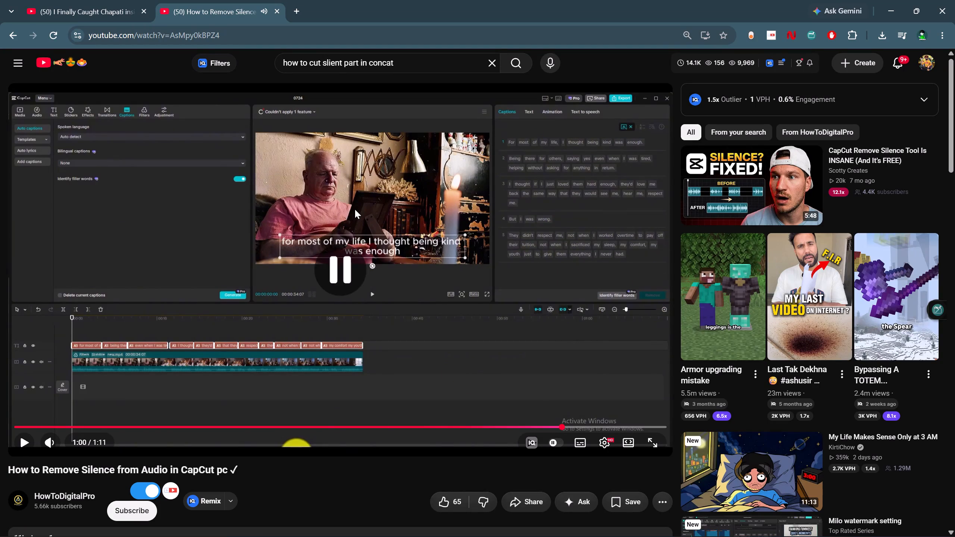
{"action": "left_click", "coordinate": [355, 209]}
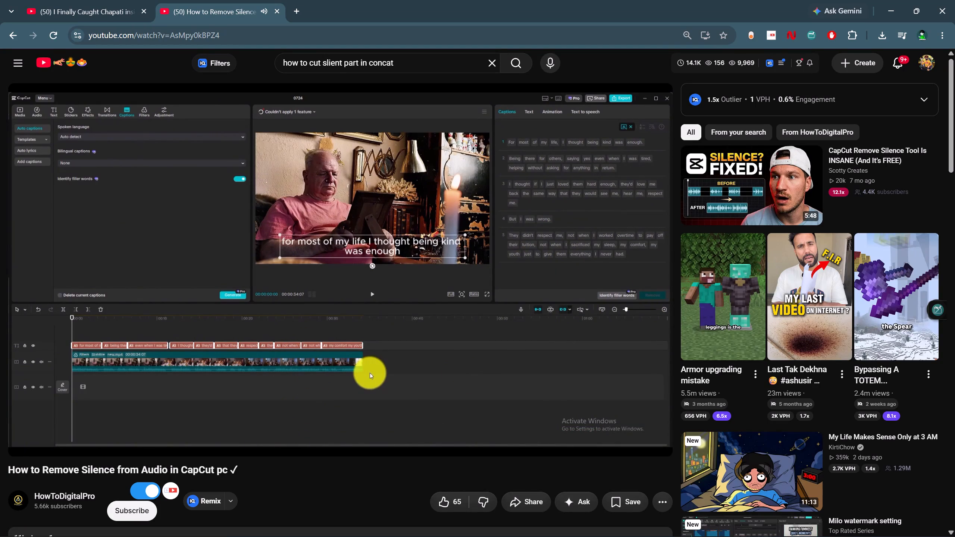
{"action": "left_click", "coordinate": [476, 289]}
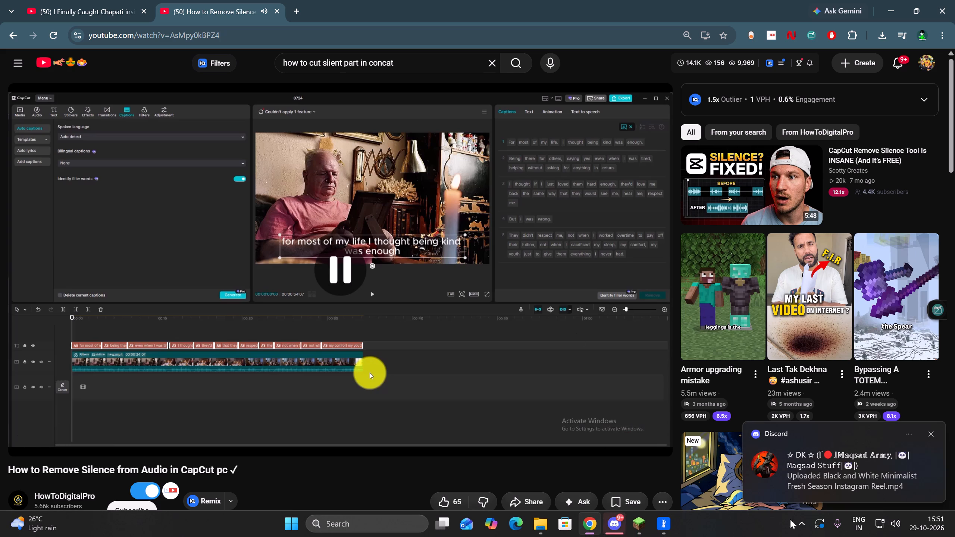
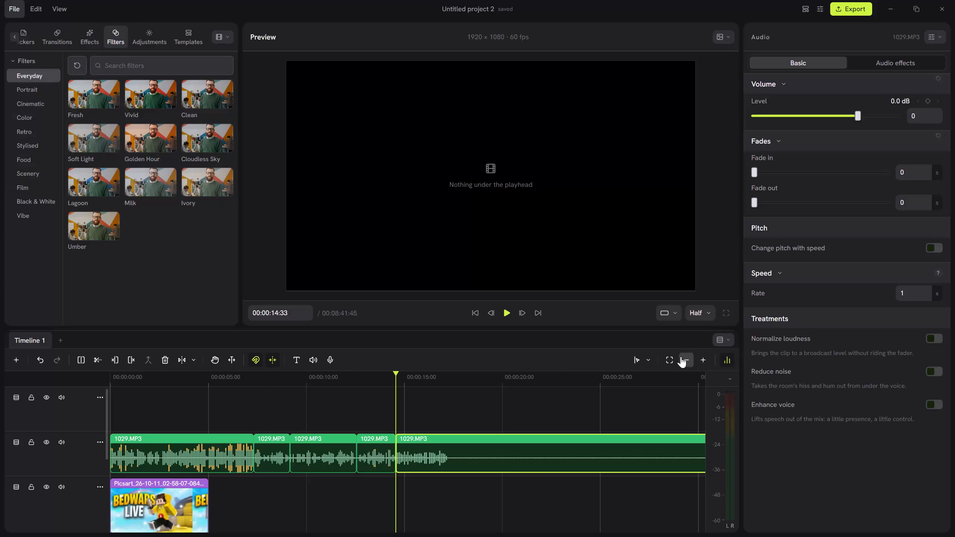
Clear the clip selection and return the playhead to the start of the timeline at 00:00:00:00.
{"action": "left_click", "coordinate": [681, 357]}
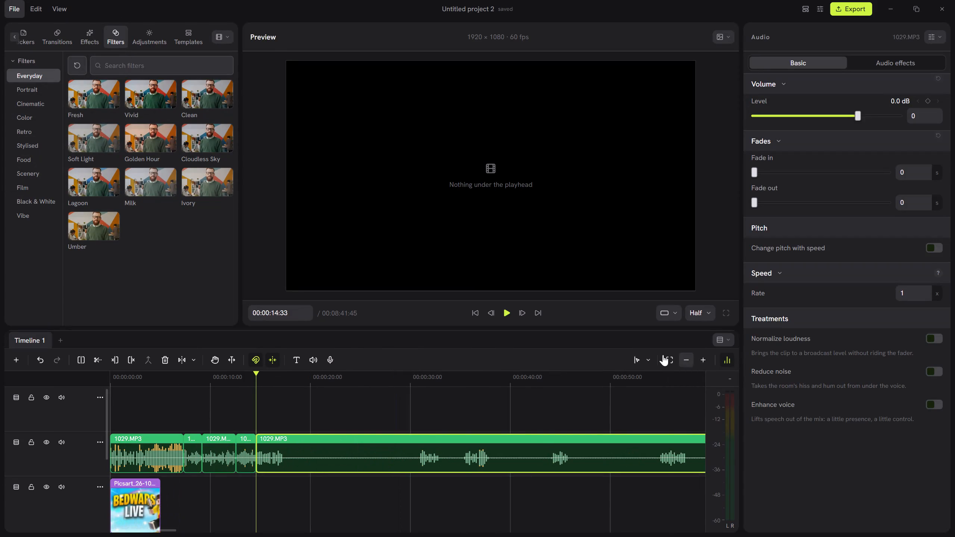
{"action": "left_click", "coordinate": [252, 399]}
{"action": "left_click_drag", "start_coordinate": [252, 399], "coordinate": [37, 387]}
{"action": "double_click", "coordinate": [141, 387]}
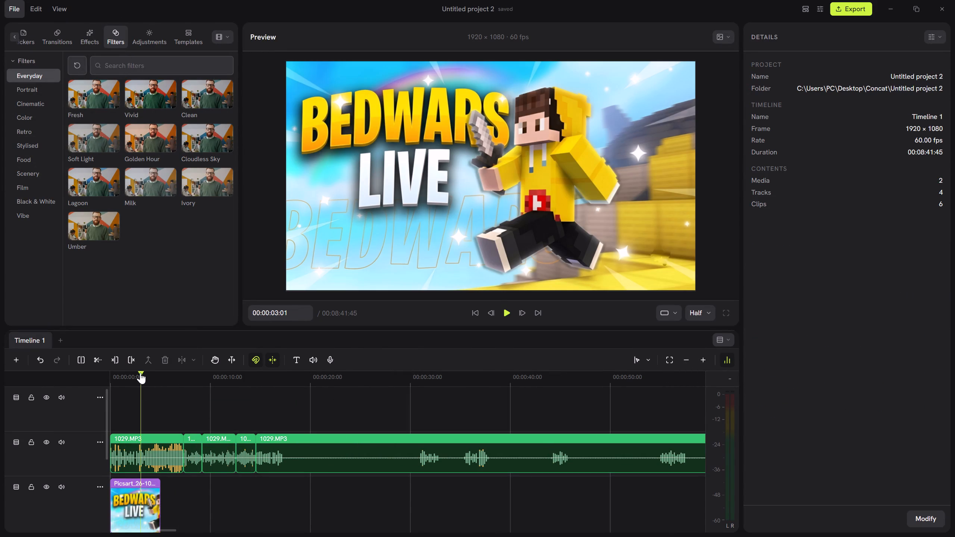
{"action": "left_click_drag", "start_coordinate": [139, 371], "coordinate": [66, 367]}
Look through the Effects, Transitions, Audio, Text, Templates, Adjustments and Filters libraries for usable tools.
{"action": "left_click", "coordinate": [89, 34]}
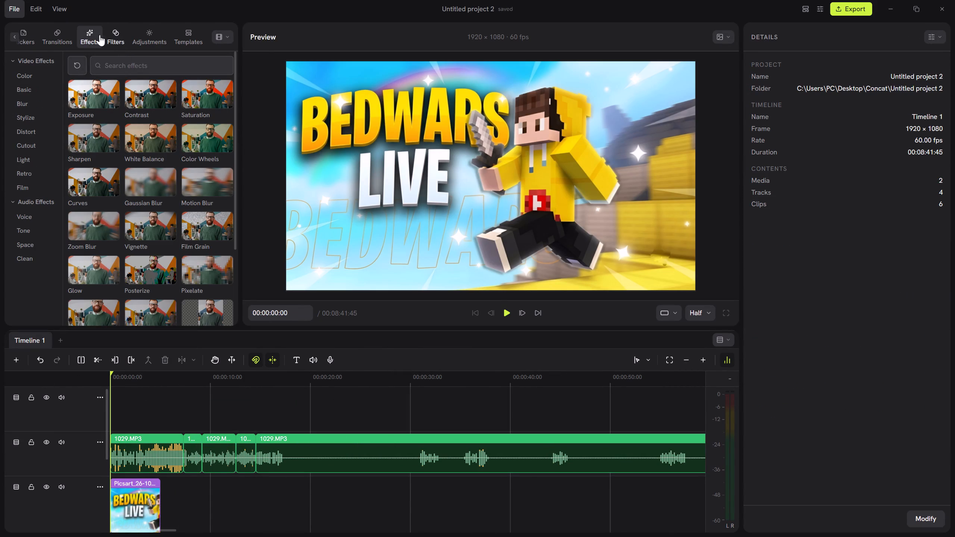
{"action": "left_click", "coordinate": [45, 39]}
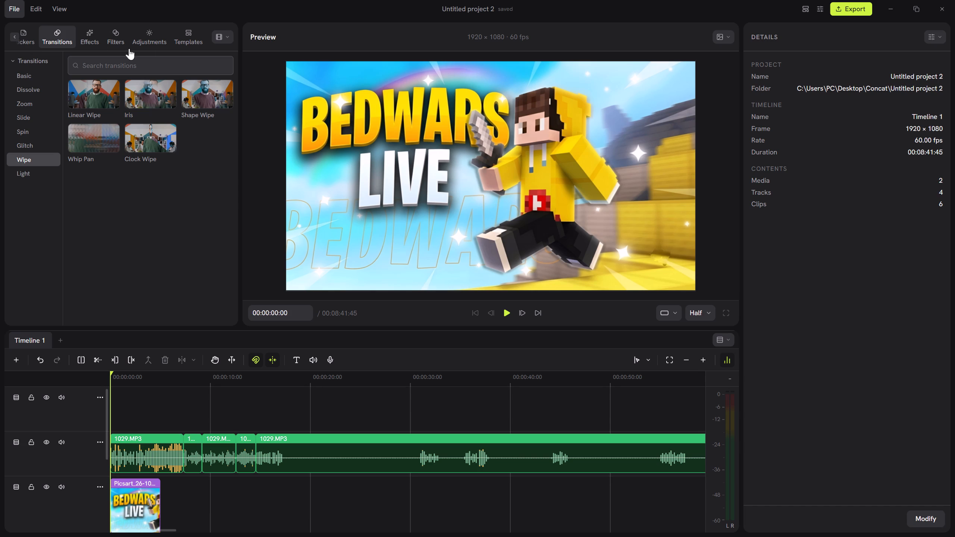
{"action": "left_click", "coordinate": [193, 42]}
{"action": "left_click", "coordinate": [67, 37]}
{"action": "left_click", "coordinate": [10, 38]}
{"action": "left_click", "coordinate": [46, 35]}
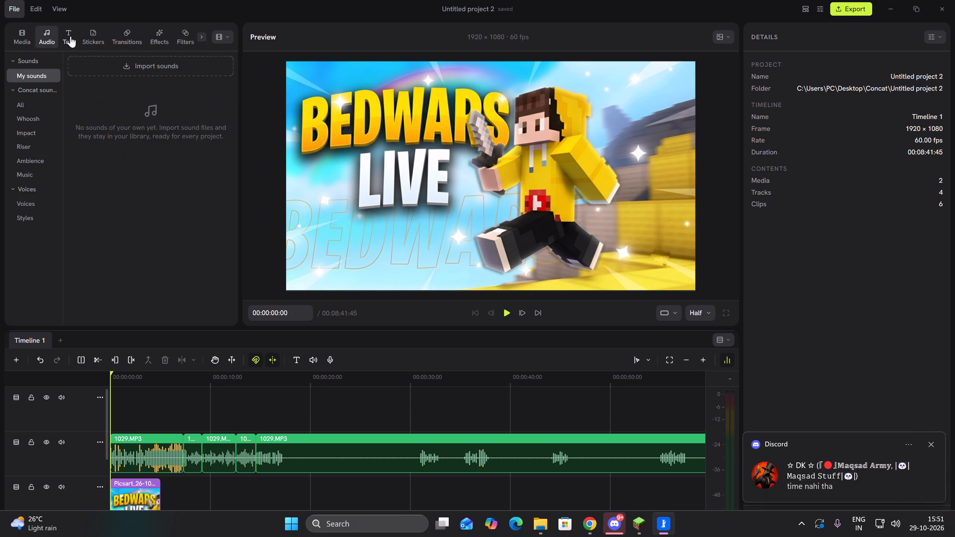
{"action": "left_click", "coordinate": [71, 36]}
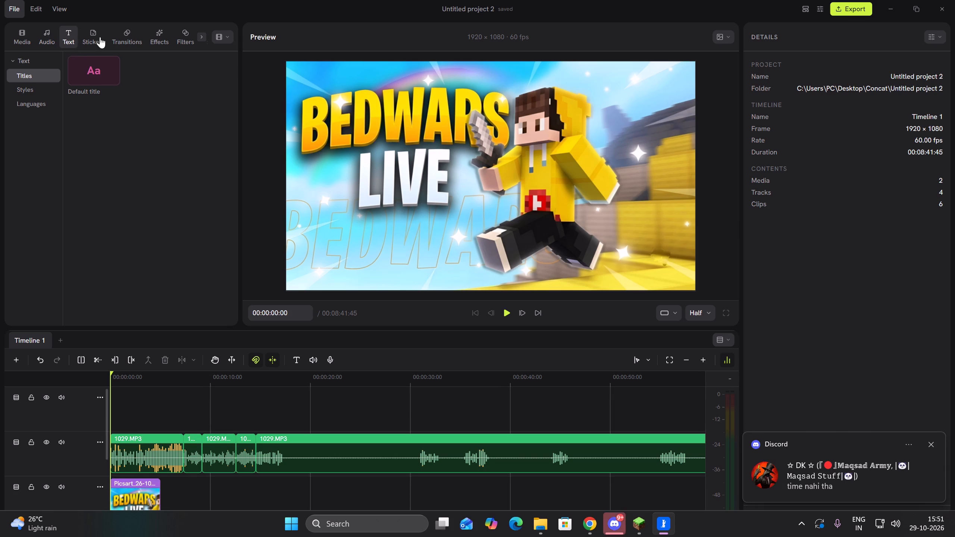
{"action": "left_click", "coordinate": [205, 35]}
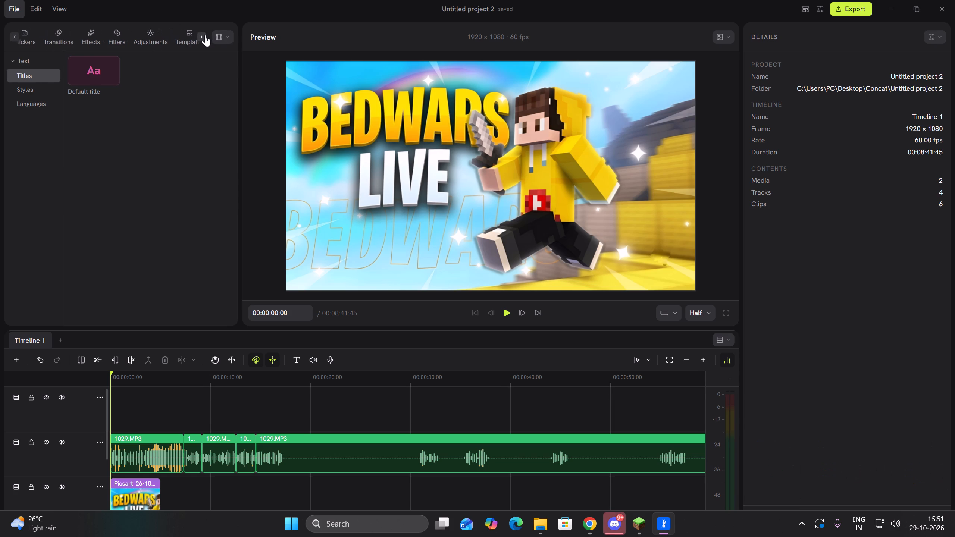
{"action": "left_click", "coordinate": [205, 35]}
{"action": "left_click", "coordinate": [178, 39]}
{"action": "left_click", "coordinate": [147, 38]}
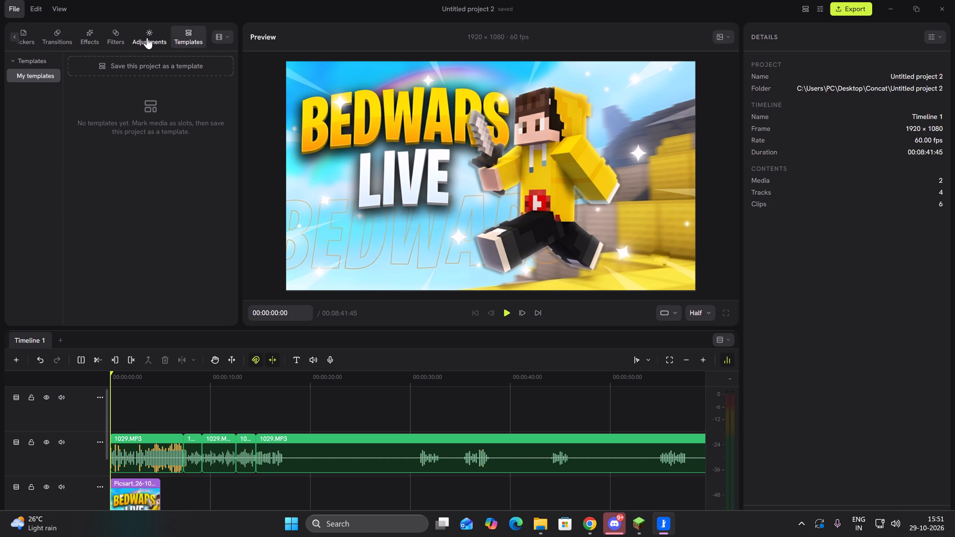
{"action": "left_click", "coordinate": [120, 35]}
{"action": "left_click", "coordinate": [85, 33]}
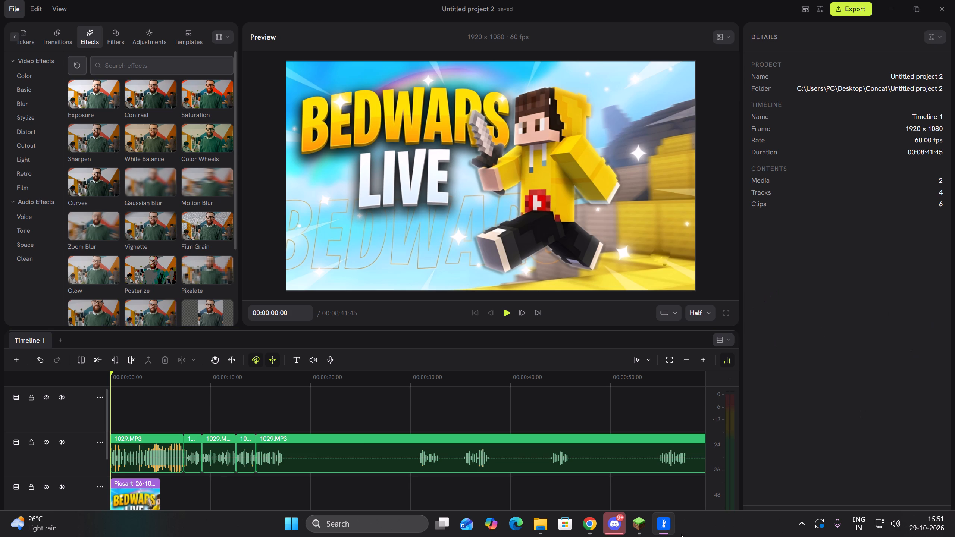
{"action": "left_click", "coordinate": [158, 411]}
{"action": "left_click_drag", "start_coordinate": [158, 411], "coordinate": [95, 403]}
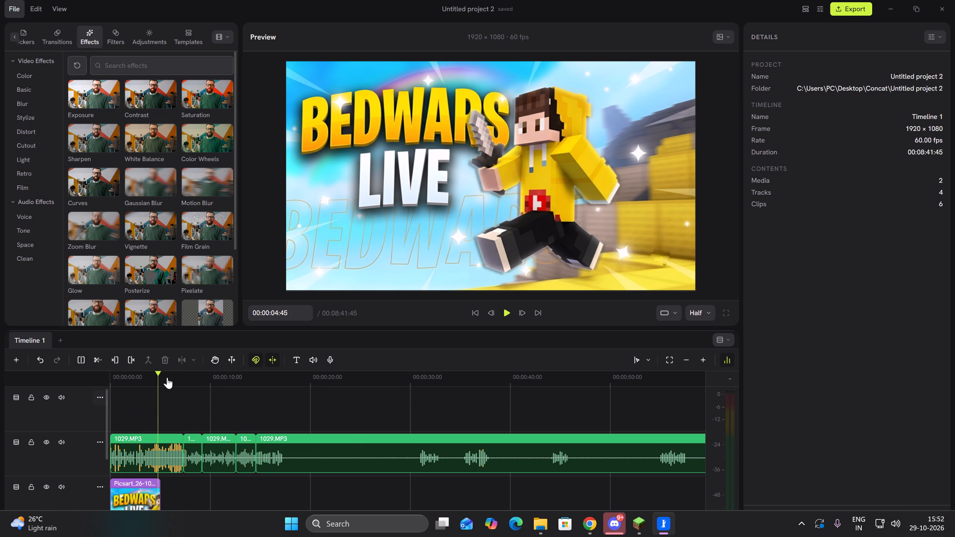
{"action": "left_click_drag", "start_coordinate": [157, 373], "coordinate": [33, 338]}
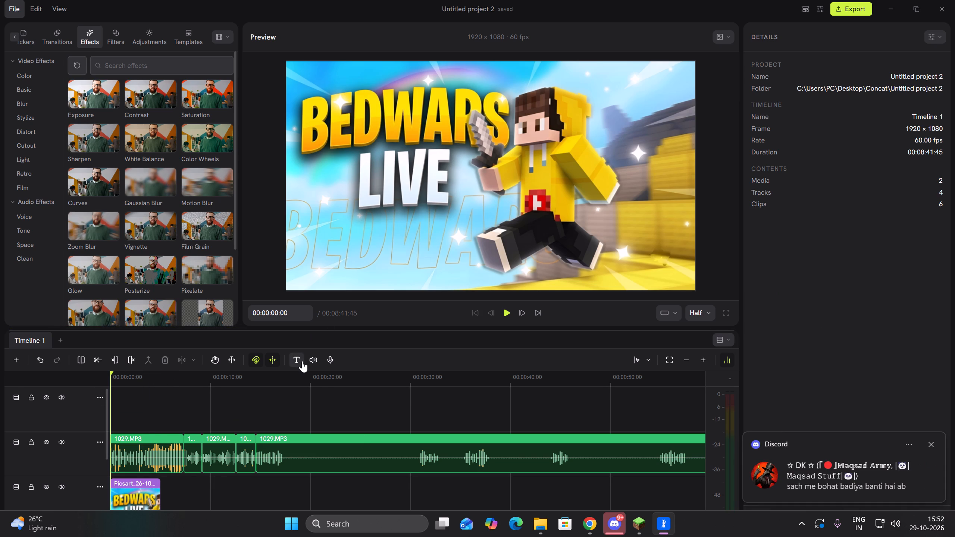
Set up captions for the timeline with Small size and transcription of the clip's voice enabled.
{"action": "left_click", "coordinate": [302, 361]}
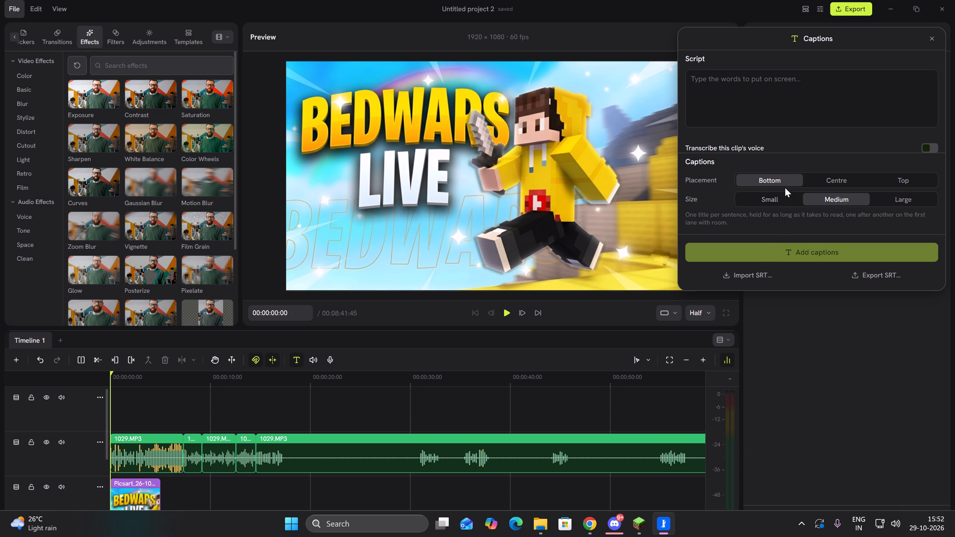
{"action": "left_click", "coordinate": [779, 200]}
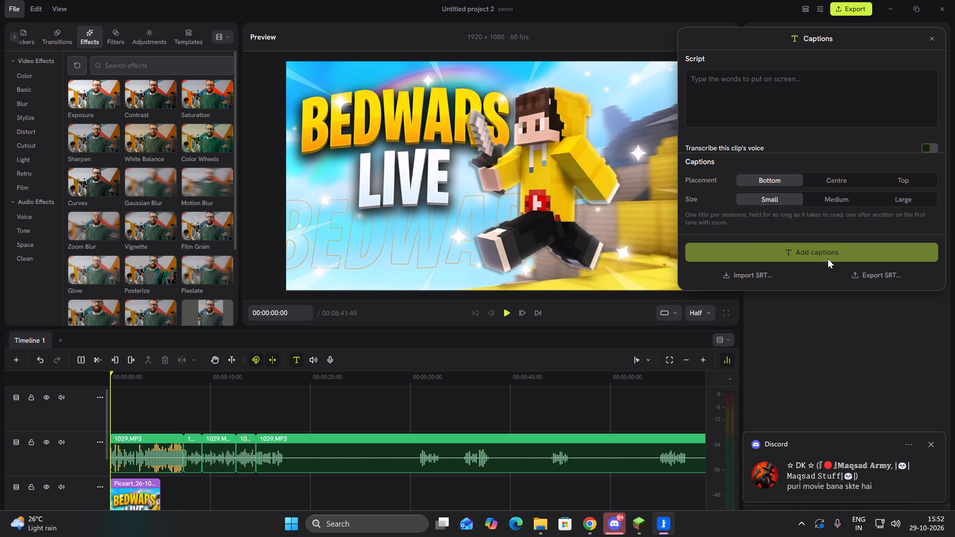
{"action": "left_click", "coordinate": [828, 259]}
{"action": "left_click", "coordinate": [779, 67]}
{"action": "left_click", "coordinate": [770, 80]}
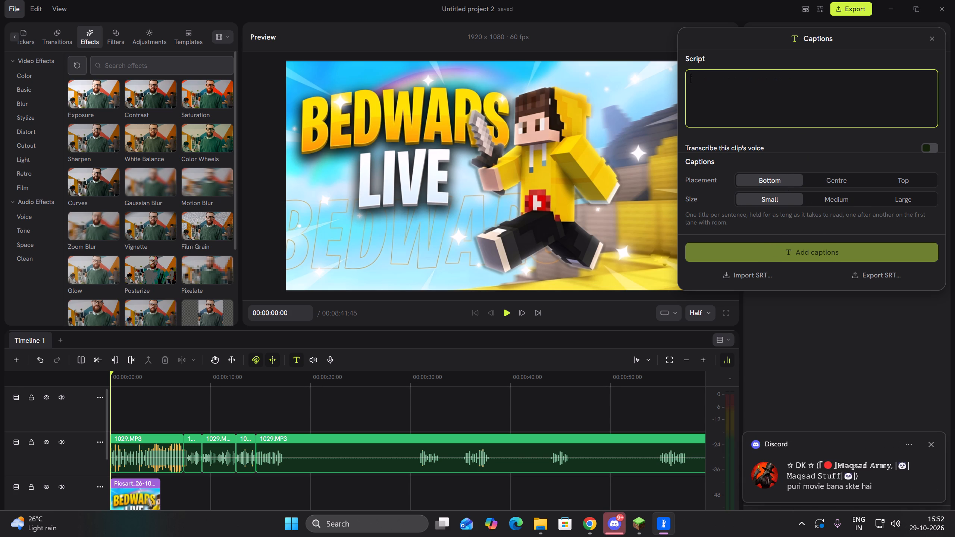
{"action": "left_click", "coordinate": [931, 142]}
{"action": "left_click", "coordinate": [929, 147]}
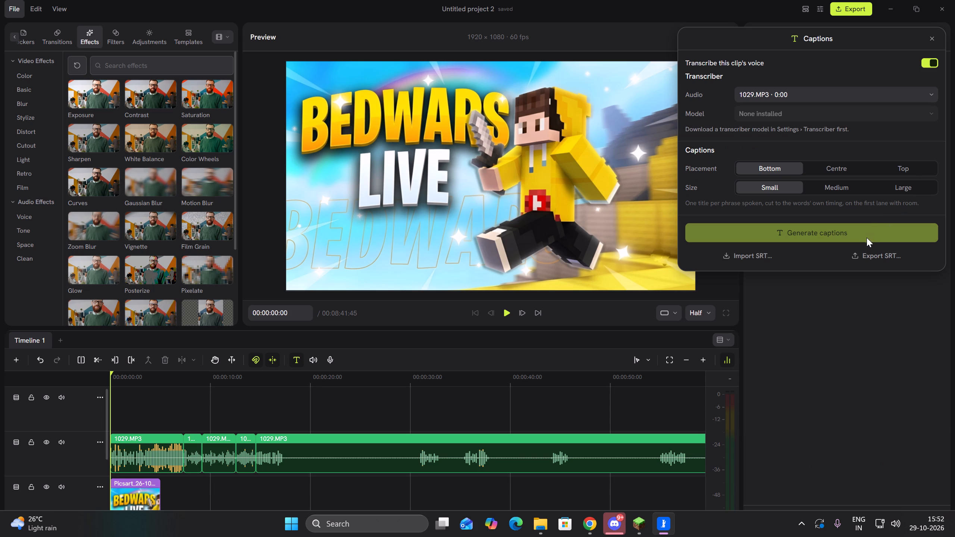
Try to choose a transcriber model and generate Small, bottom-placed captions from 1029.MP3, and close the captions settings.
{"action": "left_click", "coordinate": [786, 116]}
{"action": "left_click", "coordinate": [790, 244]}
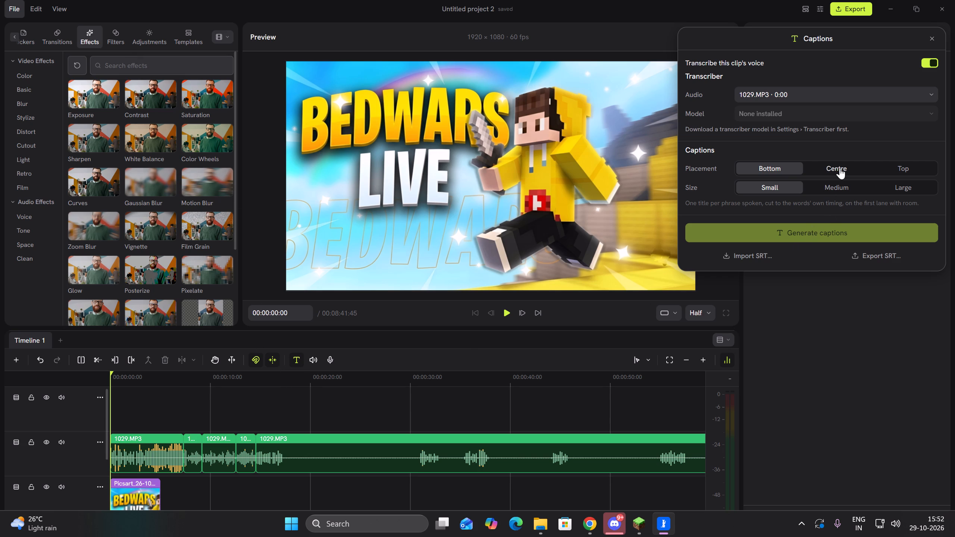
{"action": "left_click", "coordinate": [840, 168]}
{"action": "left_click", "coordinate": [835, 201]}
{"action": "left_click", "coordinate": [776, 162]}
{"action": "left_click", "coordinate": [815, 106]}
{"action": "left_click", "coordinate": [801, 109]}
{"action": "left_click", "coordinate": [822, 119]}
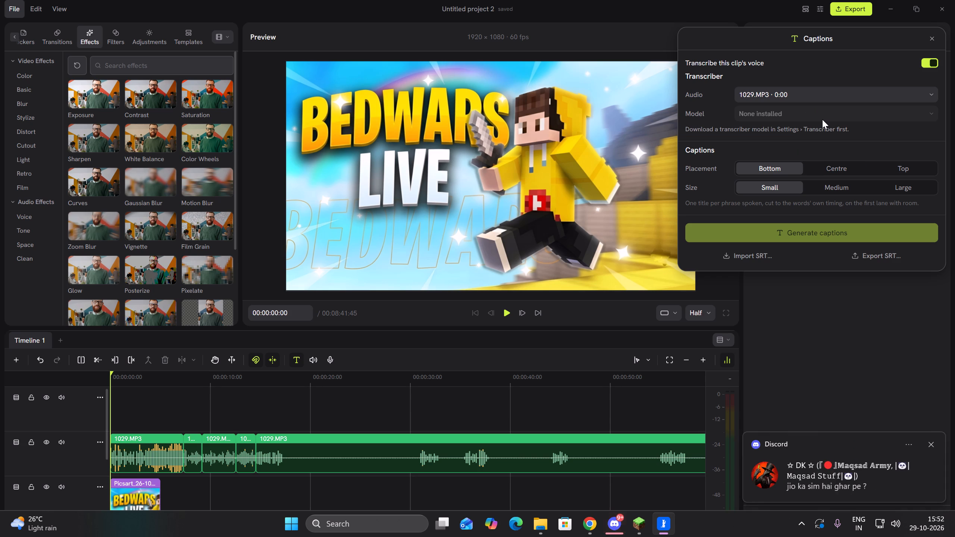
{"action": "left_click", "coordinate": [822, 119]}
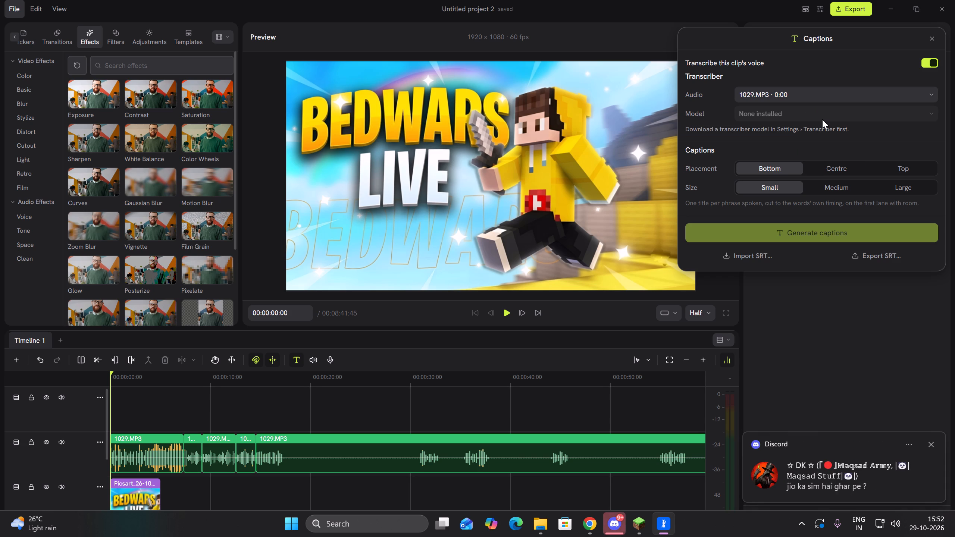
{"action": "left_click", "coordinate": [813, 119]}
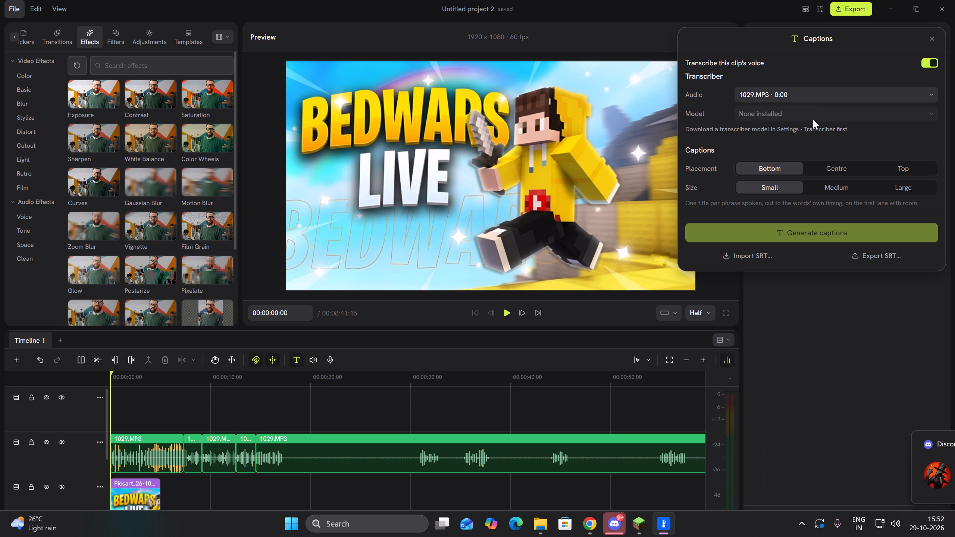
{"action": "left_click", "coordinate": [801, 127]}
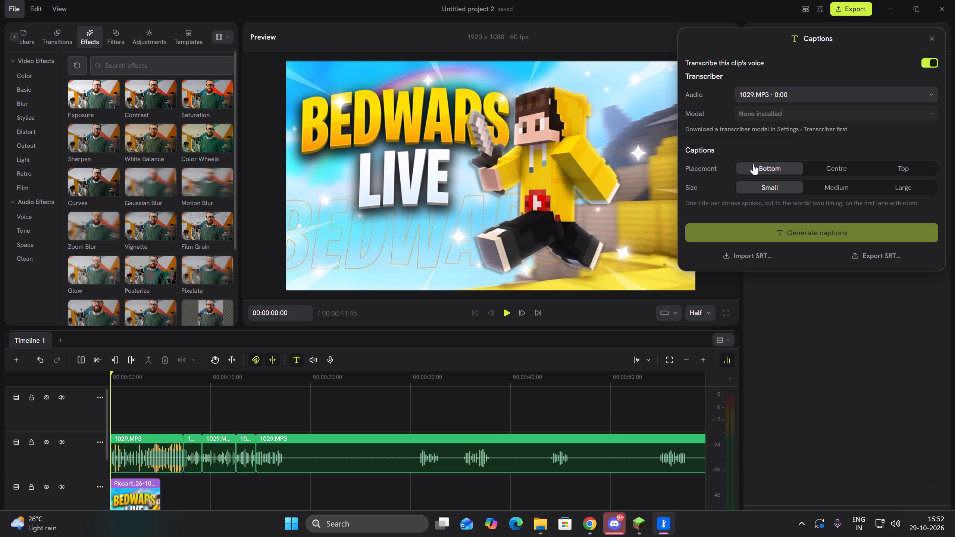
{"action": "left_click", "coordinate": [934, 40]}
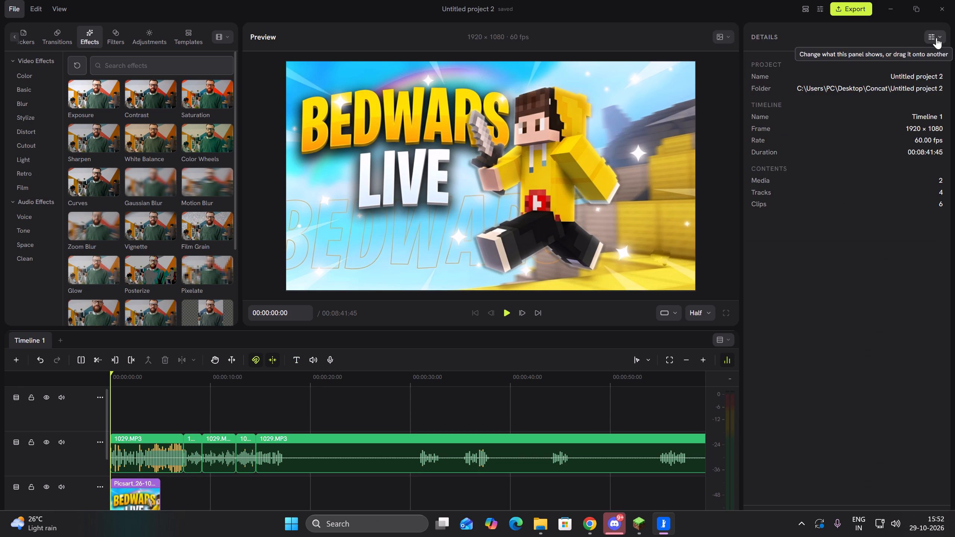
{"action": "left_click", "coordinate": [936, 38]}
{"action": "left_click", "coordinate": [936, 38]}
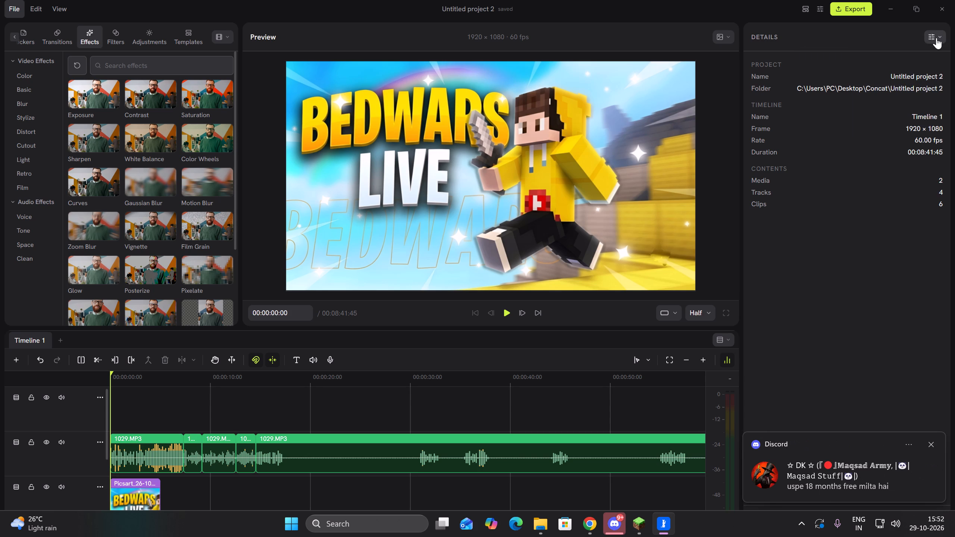
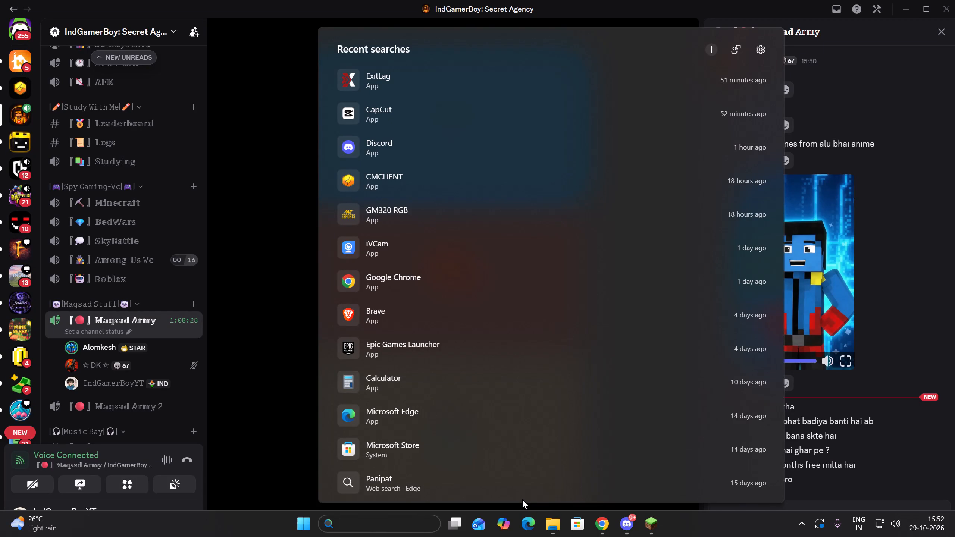
Search the computer's apps for "da" and launch DaVinci Resolve.
{"action": "key", "text": "d"}
{"action": "key", "text": "a"}
{"action": "left_click", "coordinate": [451, 109]}
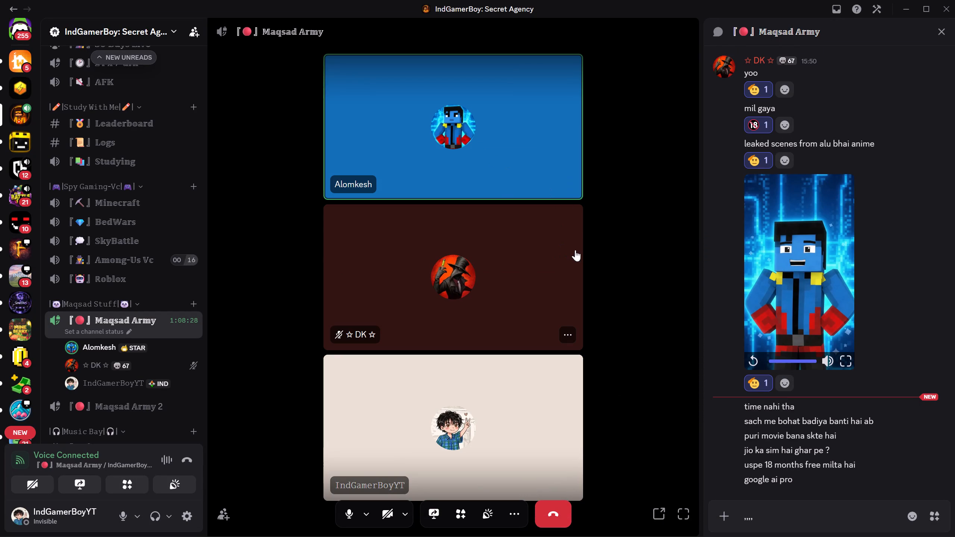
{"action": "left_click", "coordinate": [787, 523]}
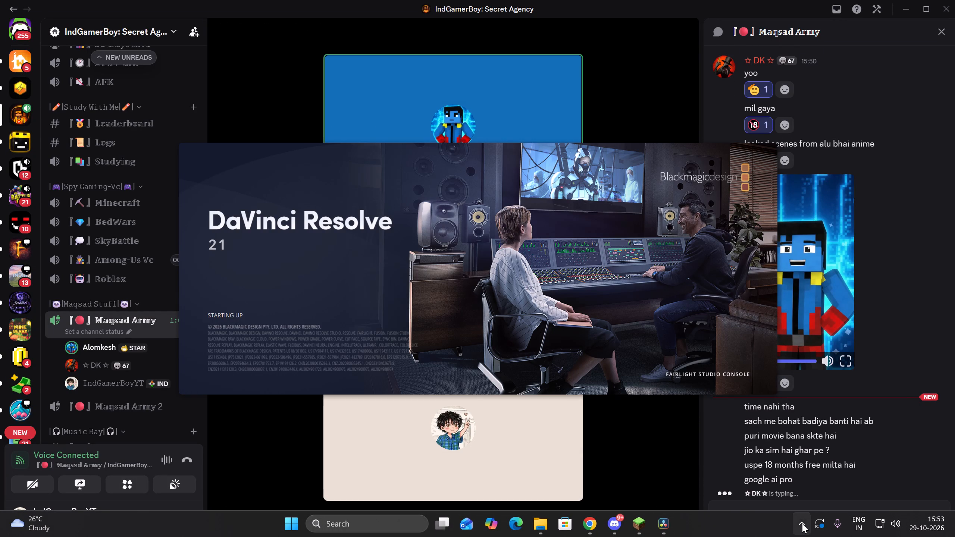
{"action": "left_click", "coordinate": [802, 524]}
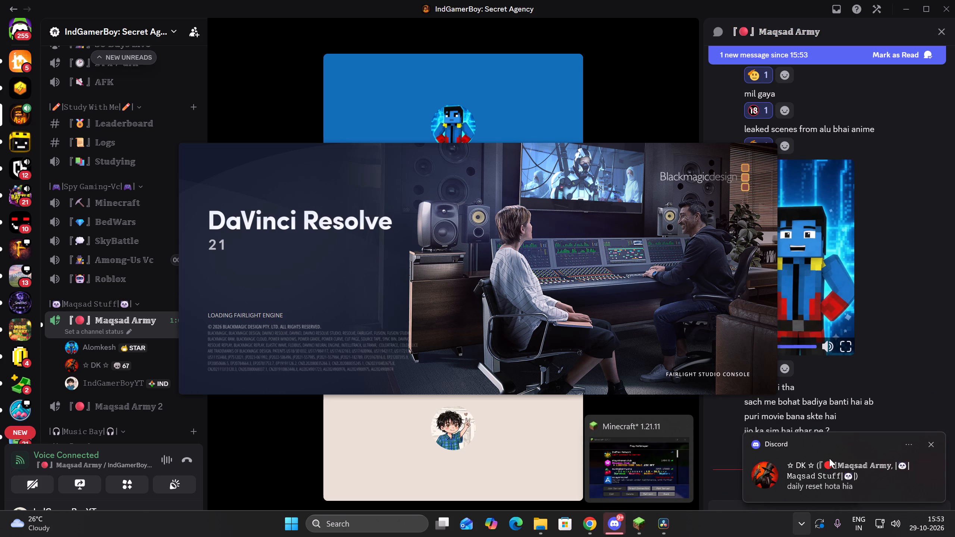
Dismiss the Discord message notification while DaVinci Resolve loads.
{"action": "left_click", "coordinate": [932, 446]}
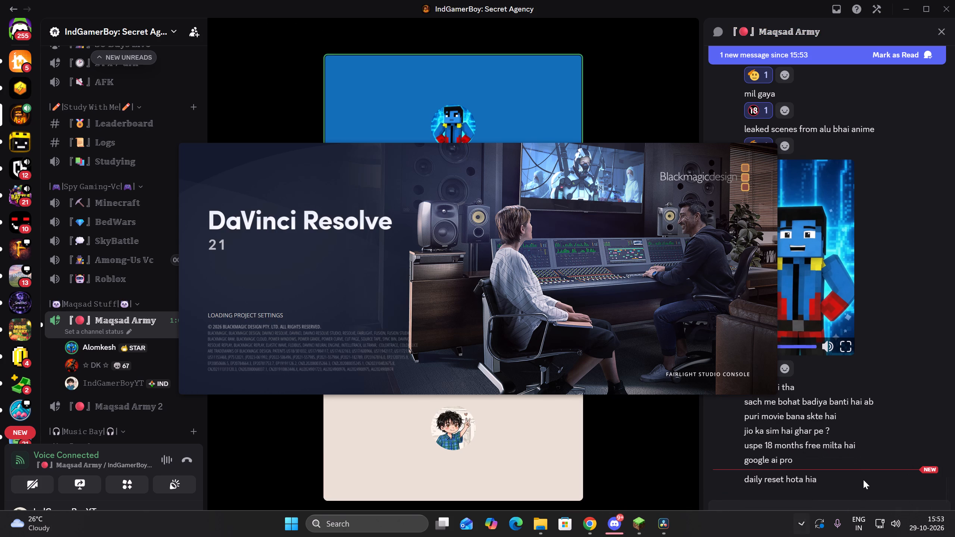
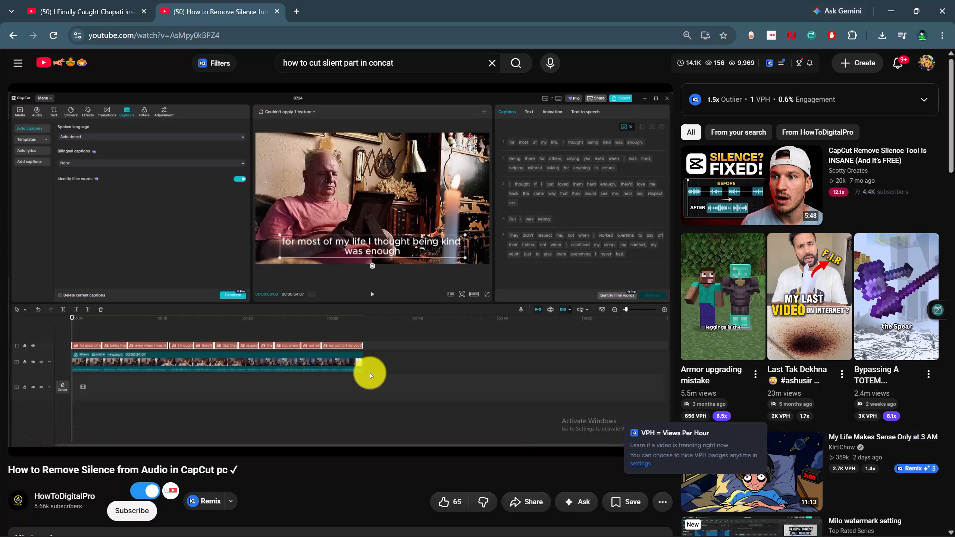
Switch from the browser to DaVinci Resolve, skip the software update, and create a new local project with the default name.
{"action": "left_click", "coordinate": [885, 0]}
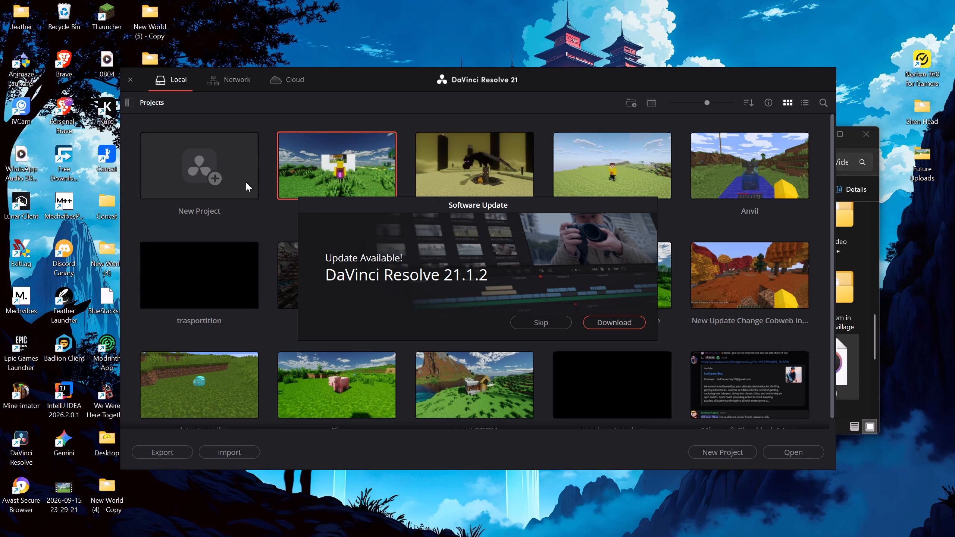
{"action": "left_click", "coordinate": [553, 324]}
{"action": "left_click", "coordinate": [191, 147]}
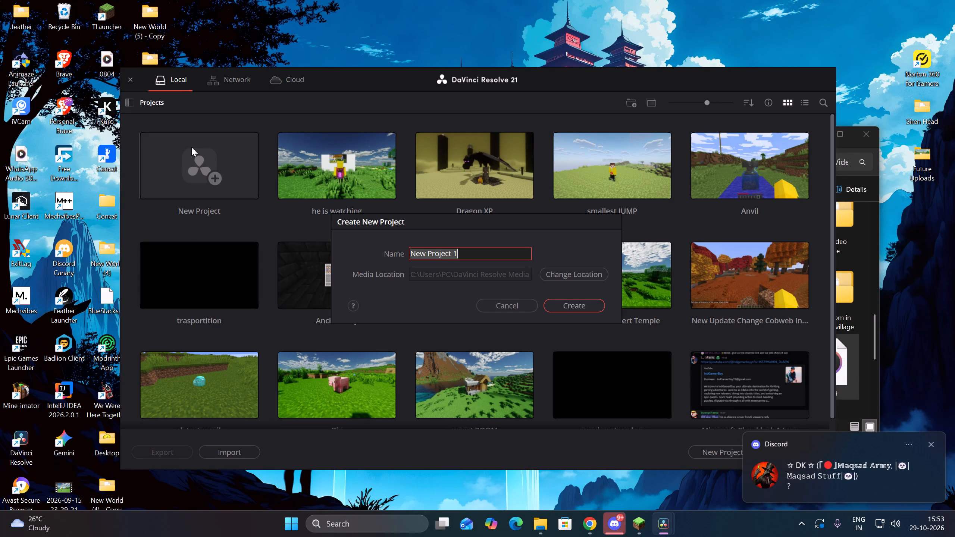
{"action": "left_click", "coordinate": [576, 307]}
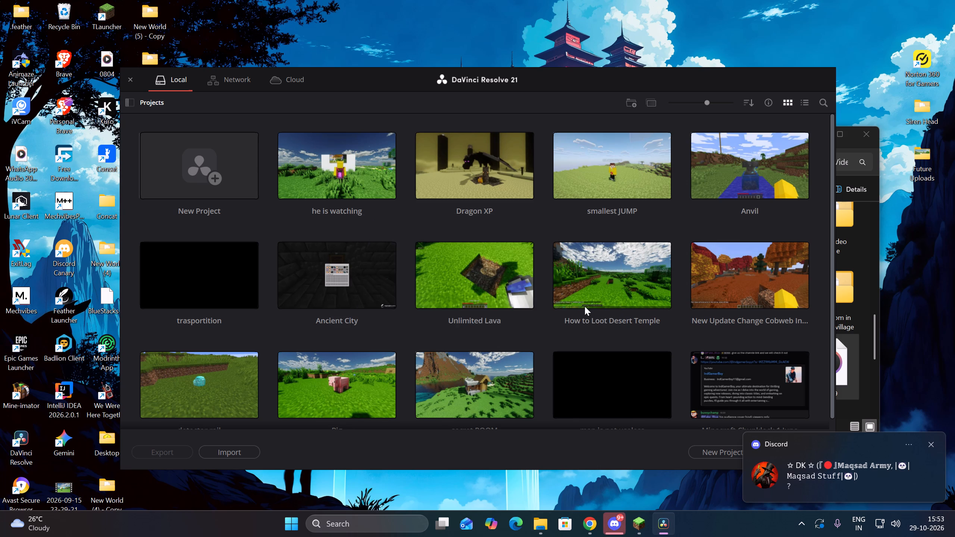
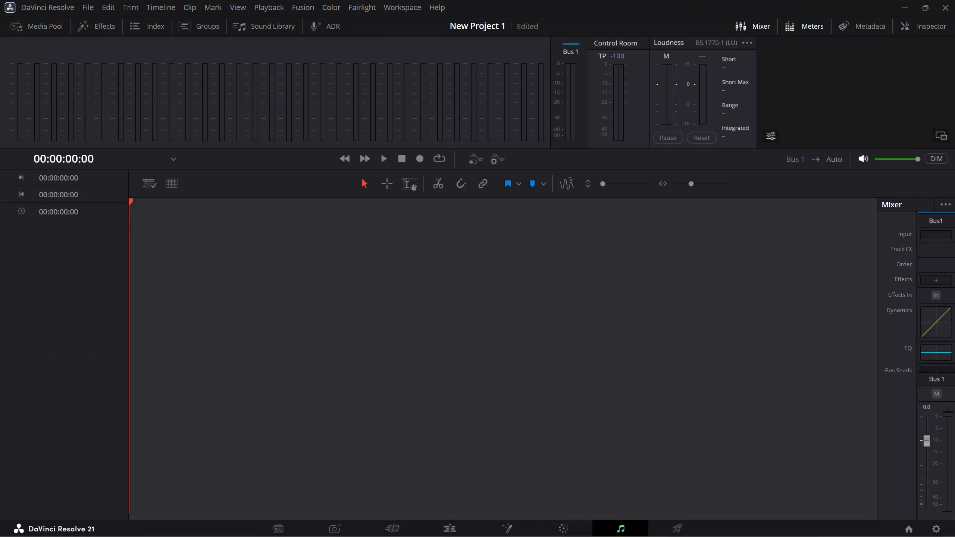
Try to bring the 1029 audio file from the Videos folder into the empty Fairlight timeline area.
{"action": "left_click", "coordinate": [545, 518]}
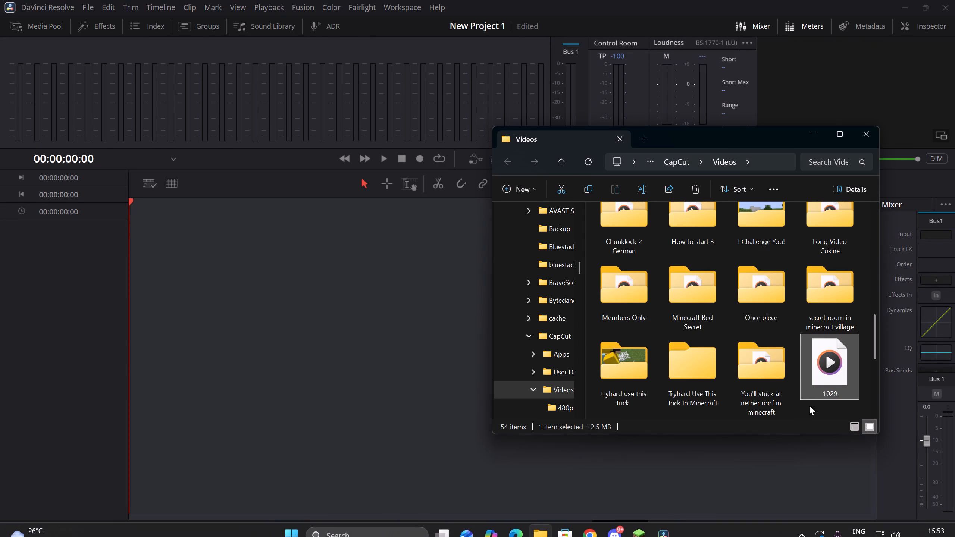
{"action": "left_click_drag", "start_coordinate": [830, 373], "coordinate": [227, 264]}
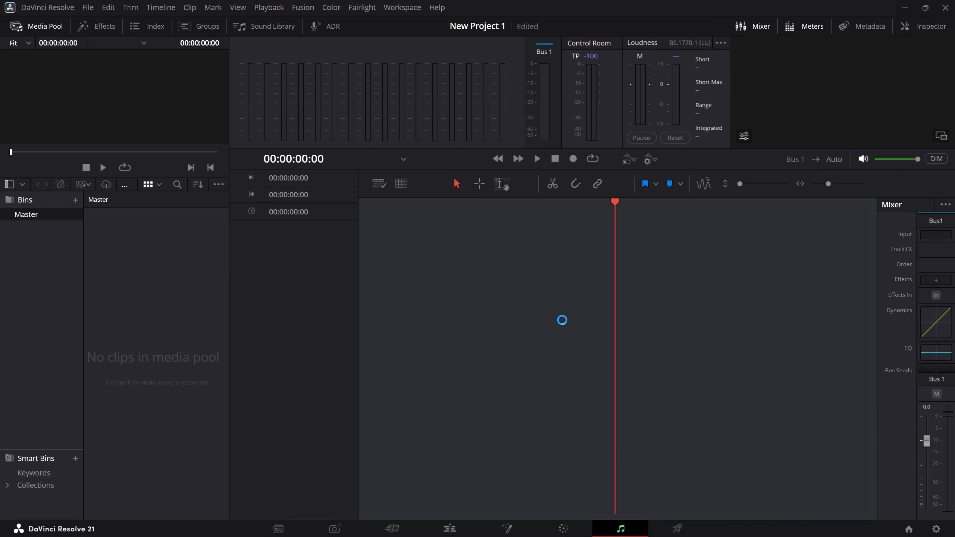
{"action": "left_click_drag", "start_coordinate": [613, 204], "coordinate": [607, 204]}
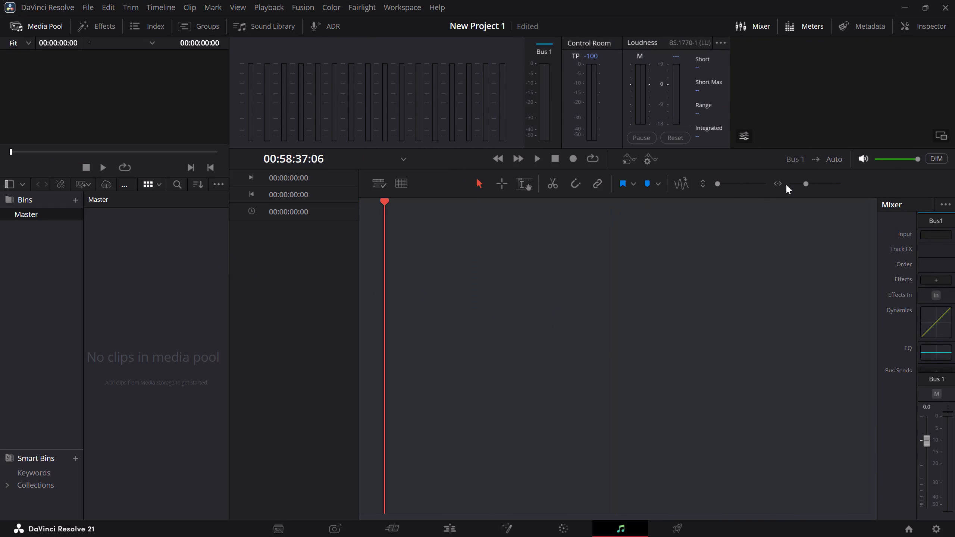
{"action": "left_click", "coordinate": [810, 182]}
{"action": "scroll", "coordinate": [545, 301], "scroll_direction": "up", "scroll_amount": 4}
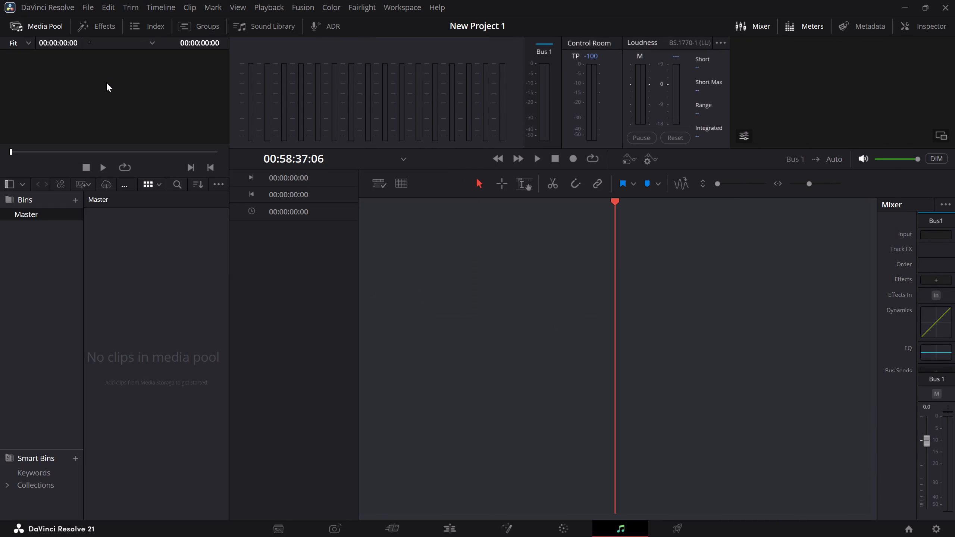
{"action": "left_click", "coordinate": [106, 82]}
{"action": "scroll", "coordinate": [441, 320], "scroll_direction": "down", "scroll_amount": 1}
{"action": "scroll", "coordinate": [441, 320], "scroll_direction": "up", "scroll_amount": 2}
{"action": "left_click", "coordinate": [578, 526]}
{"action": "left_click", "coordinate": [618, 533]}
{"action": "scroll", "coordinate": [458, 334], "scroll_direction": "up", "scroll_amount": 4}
Import the 1029 audio file from the Videos folder into the media pool's Master bin.
{"action": "left_click", "coordinate": [535, 524]}
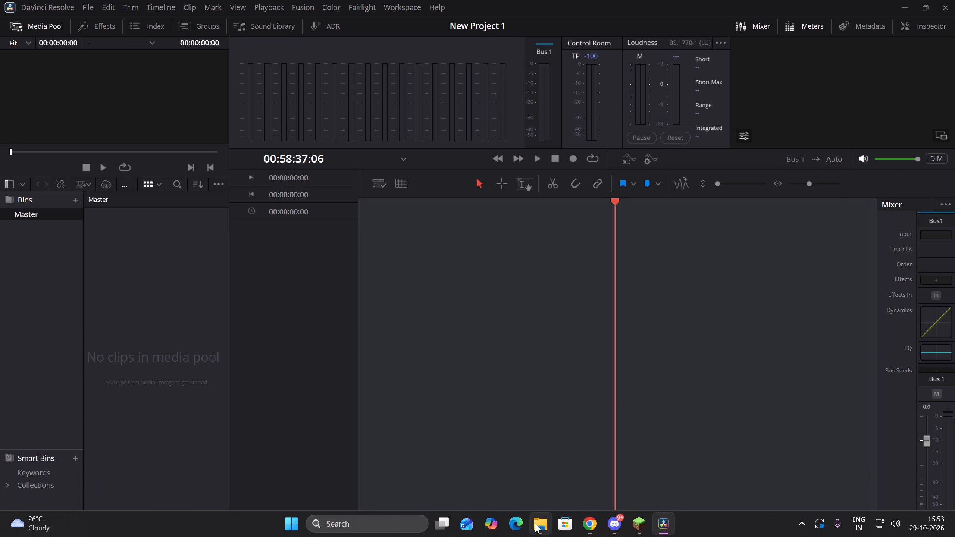
{"action": "left_click_drag", "start_coordinate": [845, 362], "coordinate": [128, 335]}
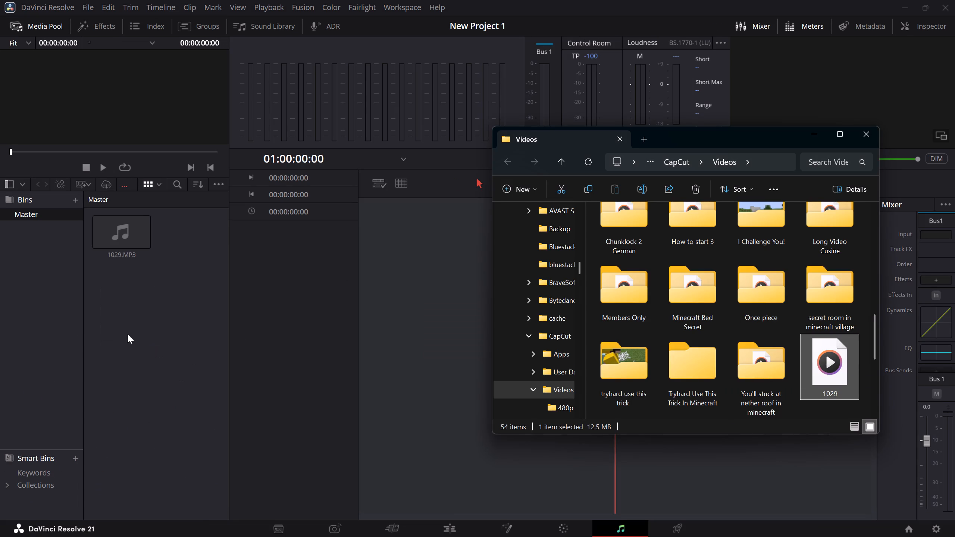
Select the 1029.MP3 clip in the Master bin and open its available clip actions.
{"action": "left_click_drag", "start_coordinate": [110, 234], "coordinate": [124, 244]}
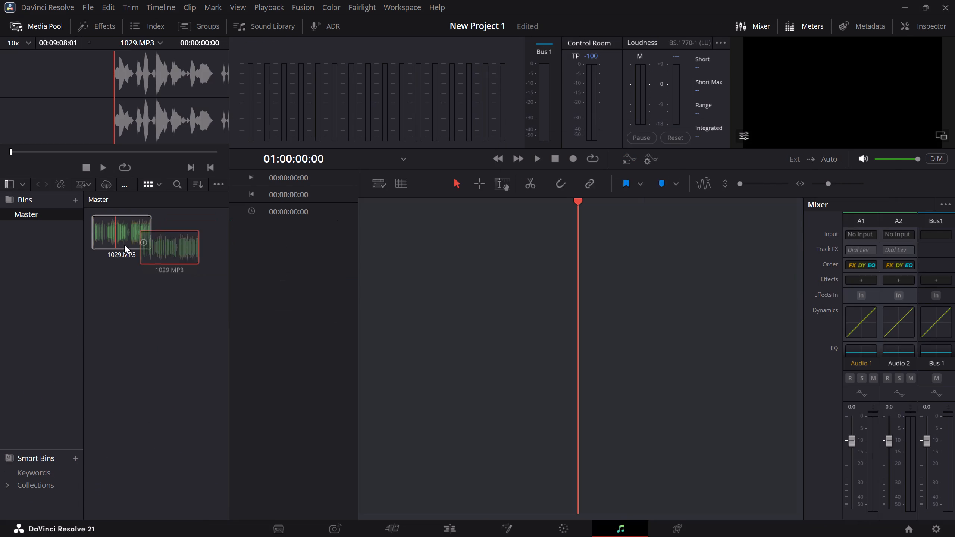
{"action": "left_click_drag", "start_coordinate": [124, 244], "coordinate": [111, 239]}
{"action": "right_click", "coordinate": [124, 233]}
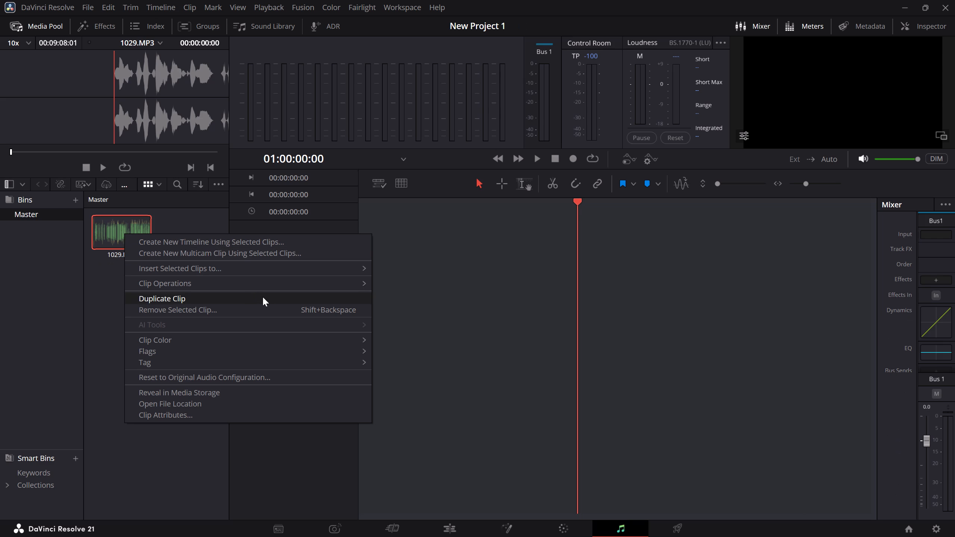
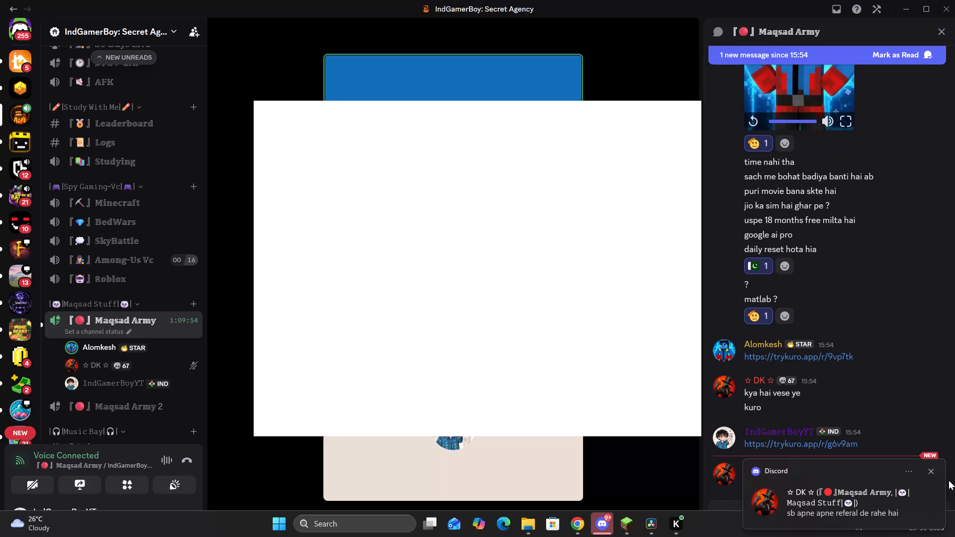
Dismiss the Discord message notification.
{"action": "left_click", "coordinate": [936, 469]}
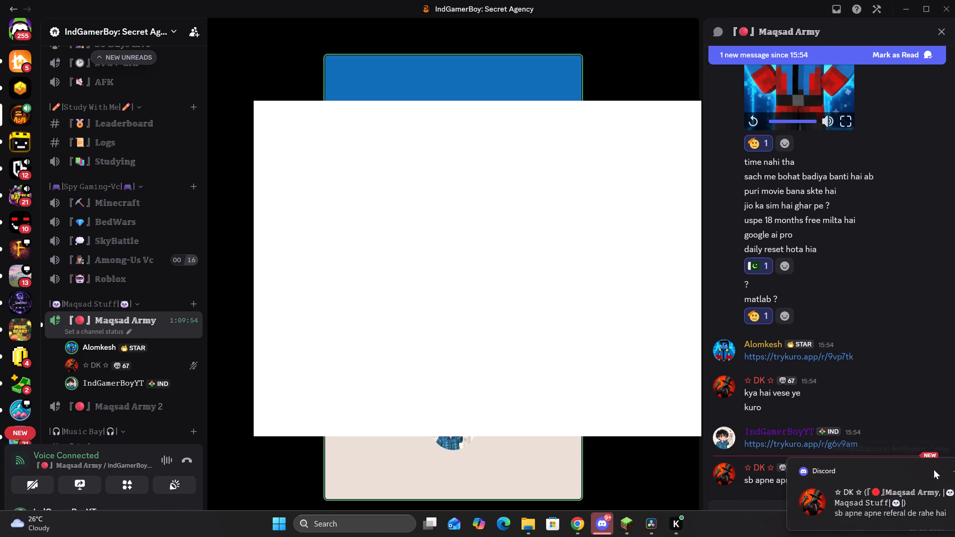
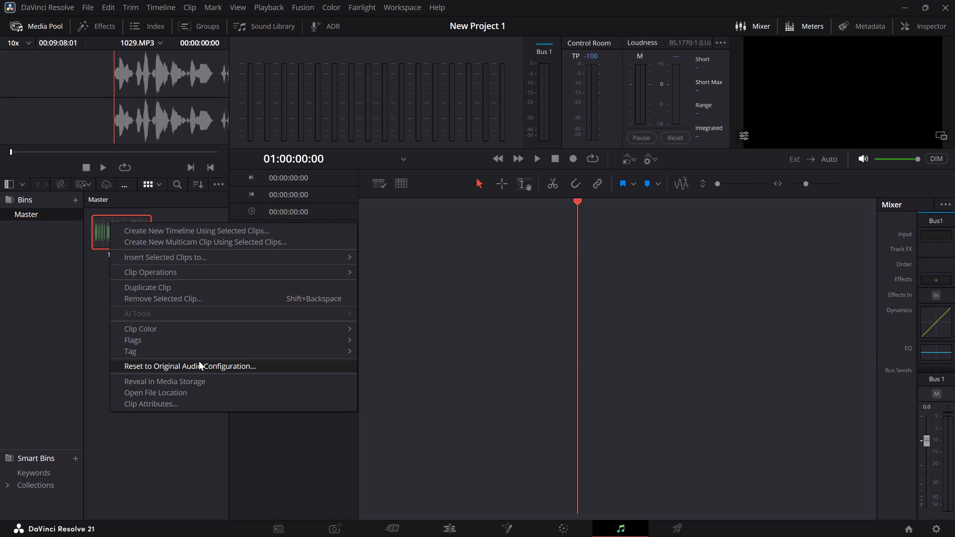
Switch to Chrome and go back from the CapCut silence-removal video to the YouTube results for "how to cut slient part in concat".
{"action": "key", "text": "alt+Tab"}
{"action": "key", "text": "alt+Tab"}
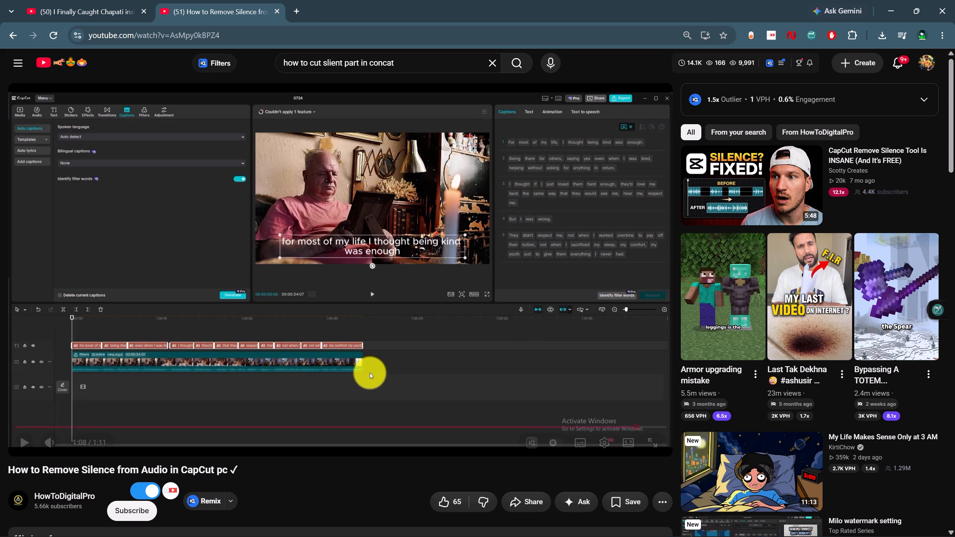
{"action": "left_click", "coordinate": [397, 65]}
{"action": "left_click", "coordinate": [104, 0]}
{"action": "left_click", "coordinate": [194, 4]}
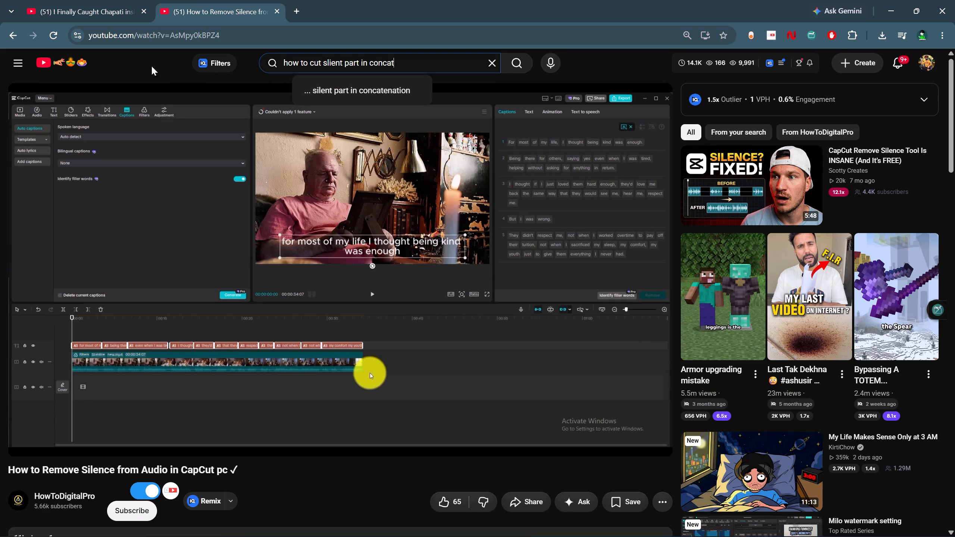
{"action": "left_click", "coordinate": [20, 34]}
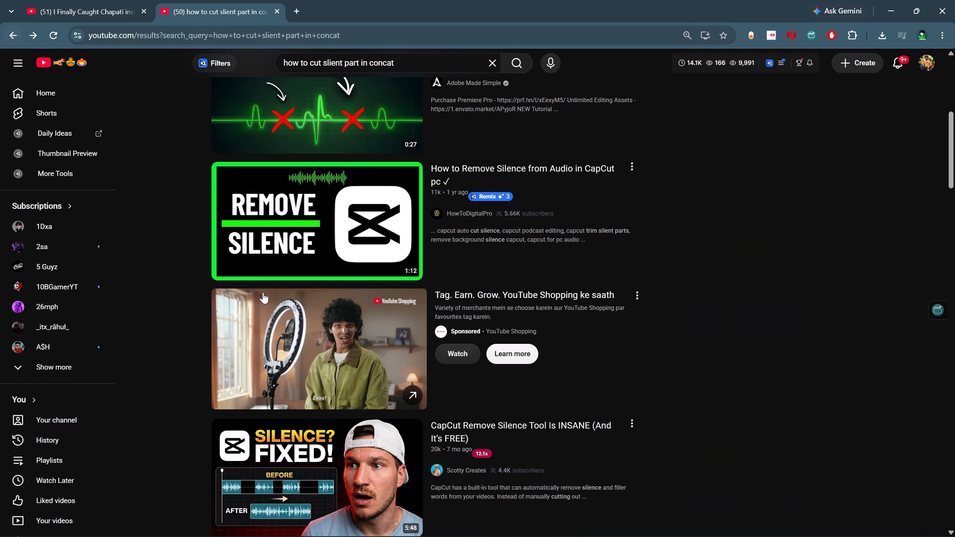
Open the Short "Cut Out Silence From Your Videos Automatically in …" from the search results and watch its opening, then pause it.
{"action": "scroll", "coordinate": [406, 288], "scroll_direction": "up", "scroll_amount": 8}
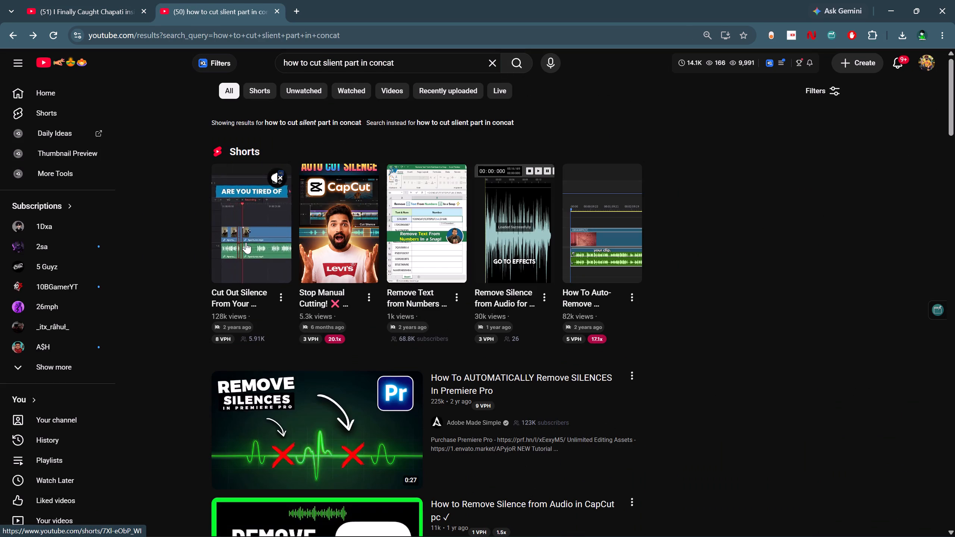
{"action": "left_click", "coordinate": [246, 242]}
{"action": "left_click", "coordinate": [480, 283]}
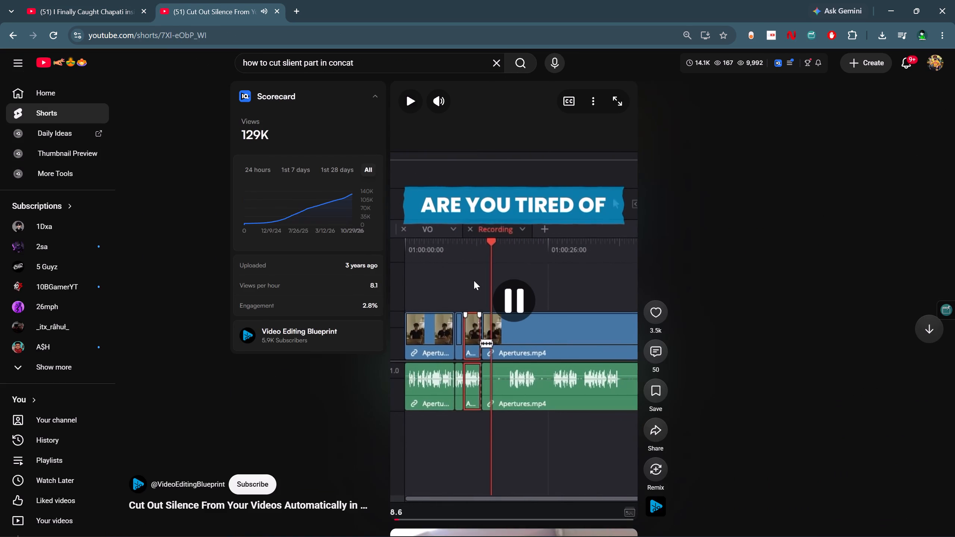
{"action": "left_click", "coordinate": [492, 387]}
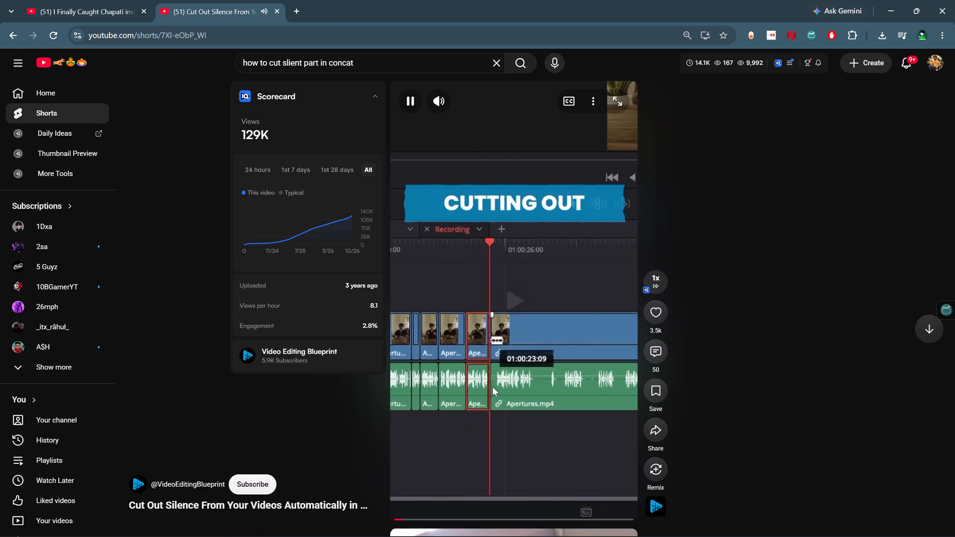
{"action": "left_click", "coordinate": [521, 364]}
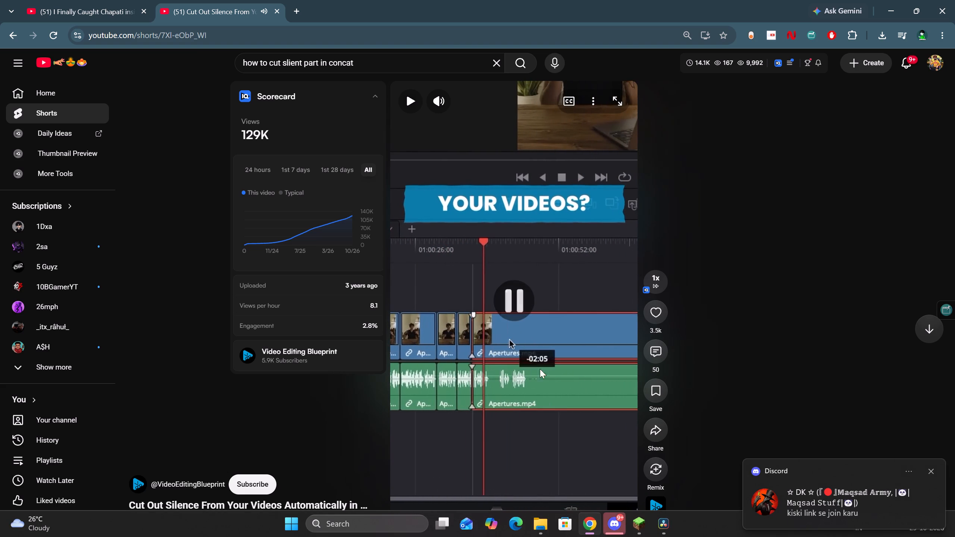
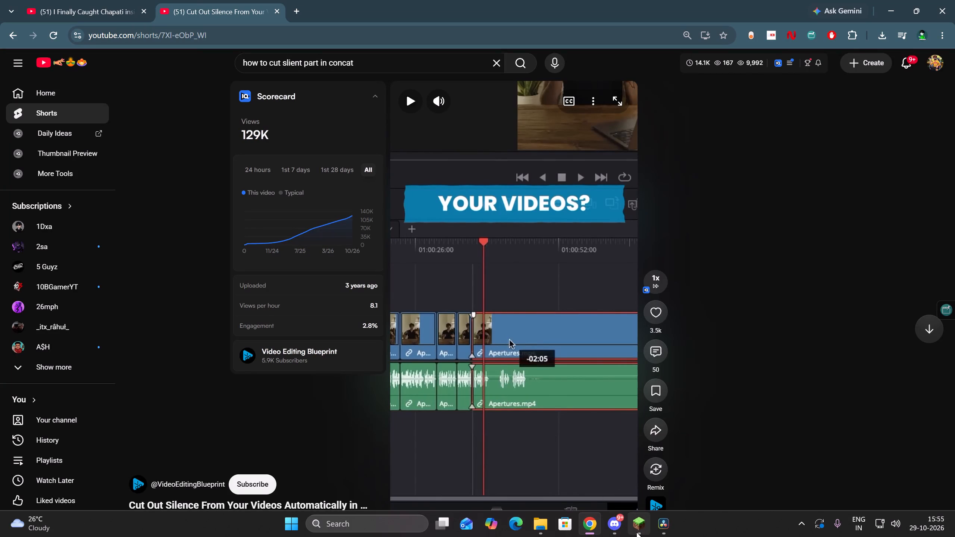
Show the hidden background apps in the Windows notification area.
{"action": "left_click", "coordinate": [798, 514]}
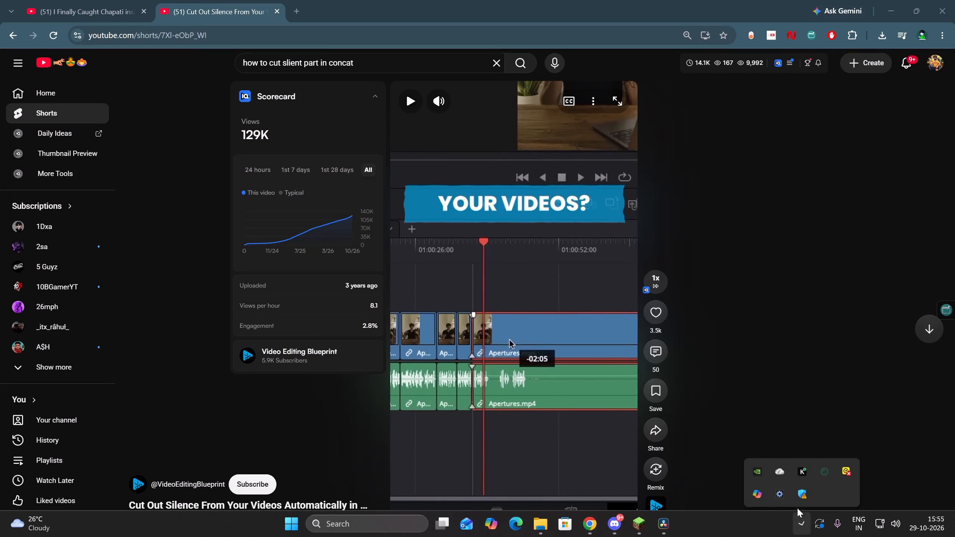
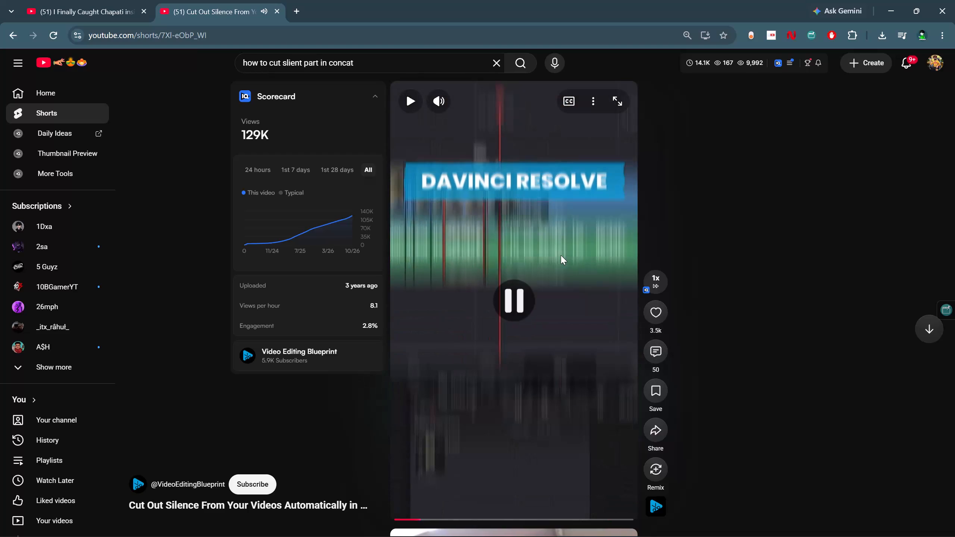
Play the silence-cutting tutorial Short and pause it where it chooses Audio Transcription for the clip.
{"action": "left_click", "coordinate": [572, 264]}
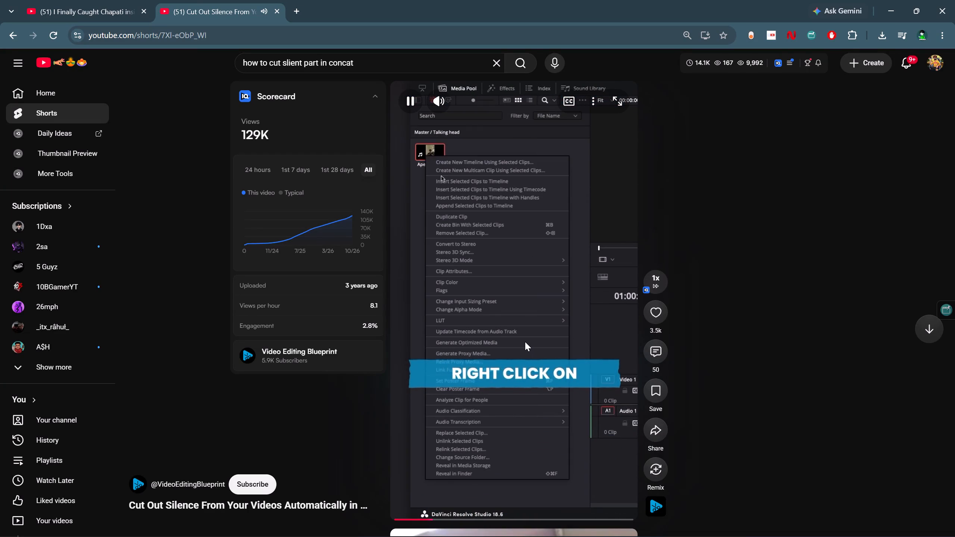
{"action": "left_click", "coordinate": [495, 328]}
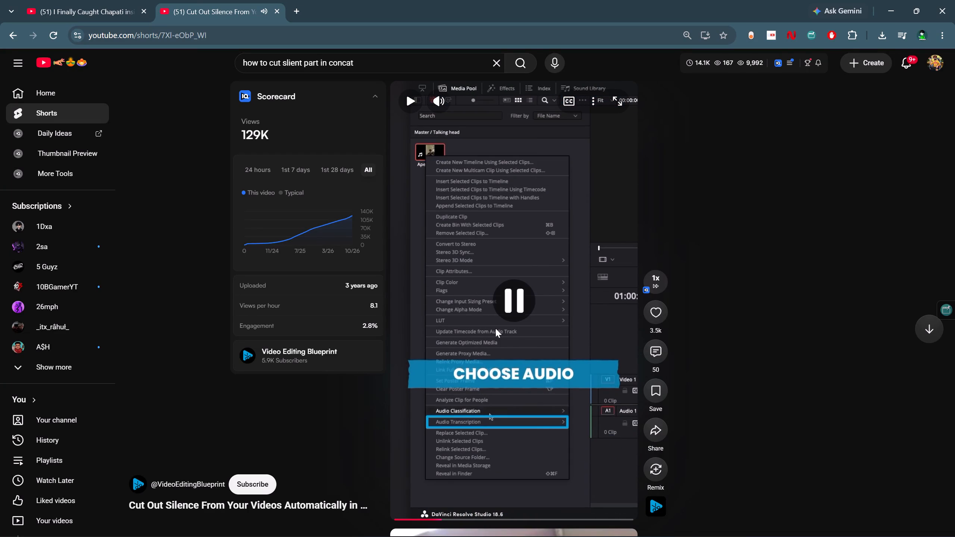
Switch to DaVinci Resolve and look for Audio Transcription among the 1029.MP3 clip's commands on the Fairlight page, rechecking the tutorial.
{"action": "left_click", "coordinate": [655, 521]}
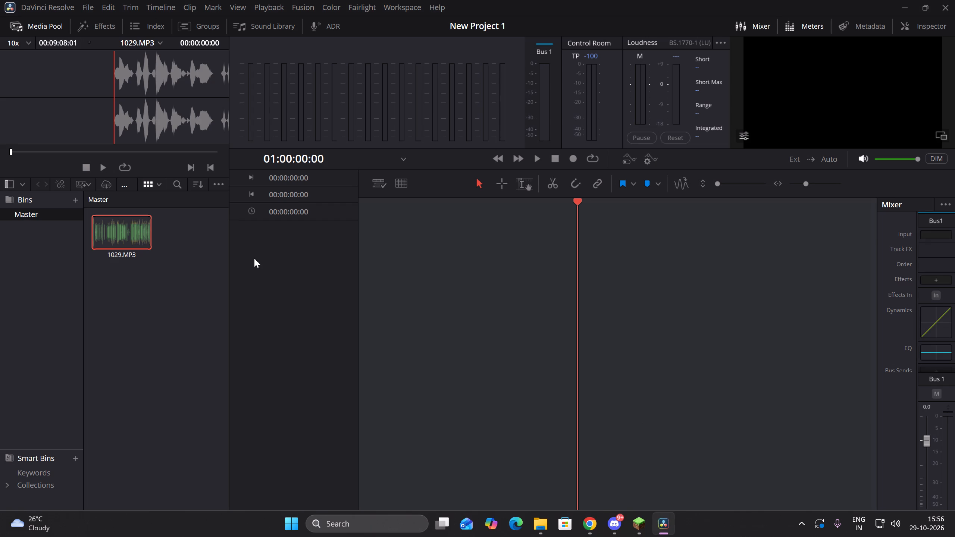
{"action": "right_click", "coordinate": [134, 225]}
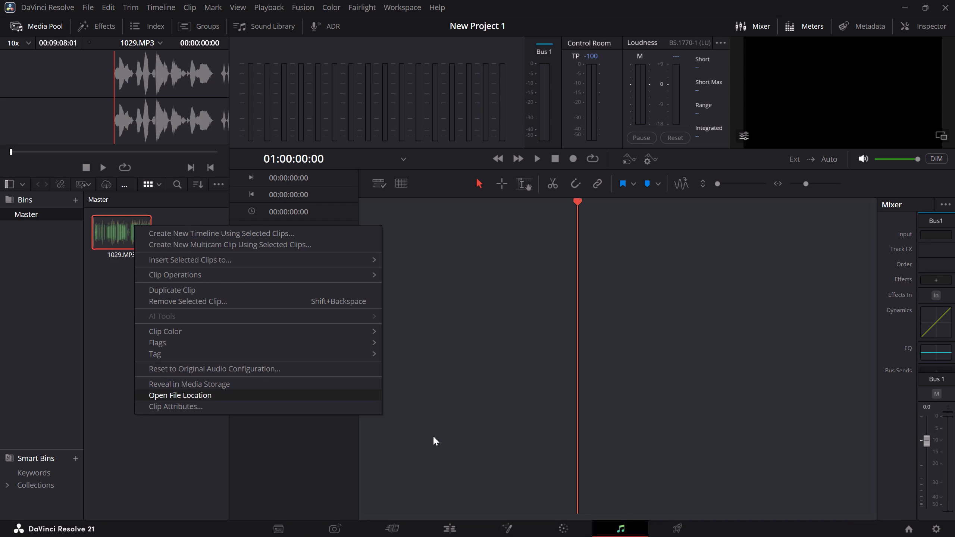
{"action": "left_click", "coordinate": [592, 528]}
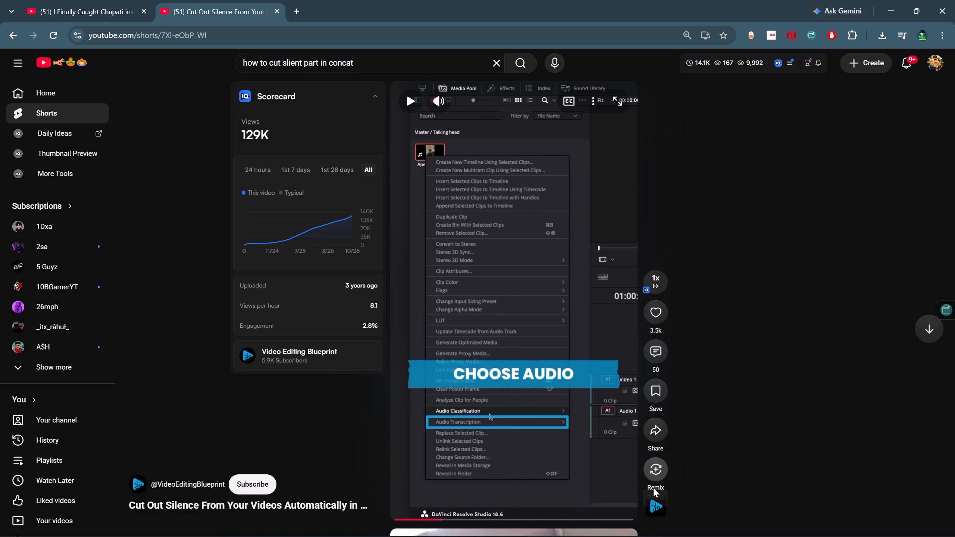
{"action": "left_click", "coordinate": [657, 525]}
{"action": "right_click", "coordinate": [132, 246]}
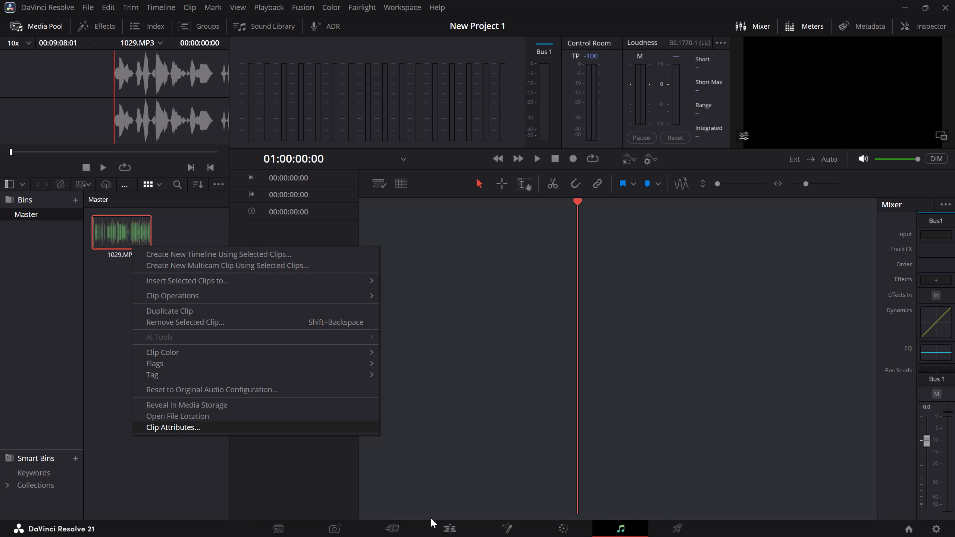
Look for the transcription command among the 1029.MP3 clip's options on the Cut page and on the Edit page.
{"action": "left_click", "coordinate": [405, 517]}
{"action": "left_click", "coordinate": [389, 530]}
{"action": "right_click", "coordinate": [61, 101]}
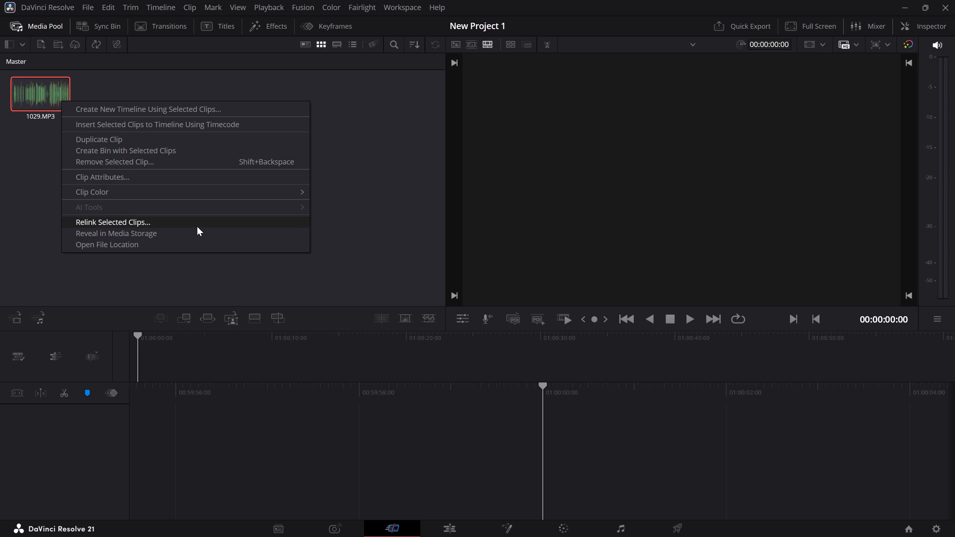
{"action": "left_click", "coordinate": [469, 522]}
{"action": "left_click", "coordinate": [460, 525]}
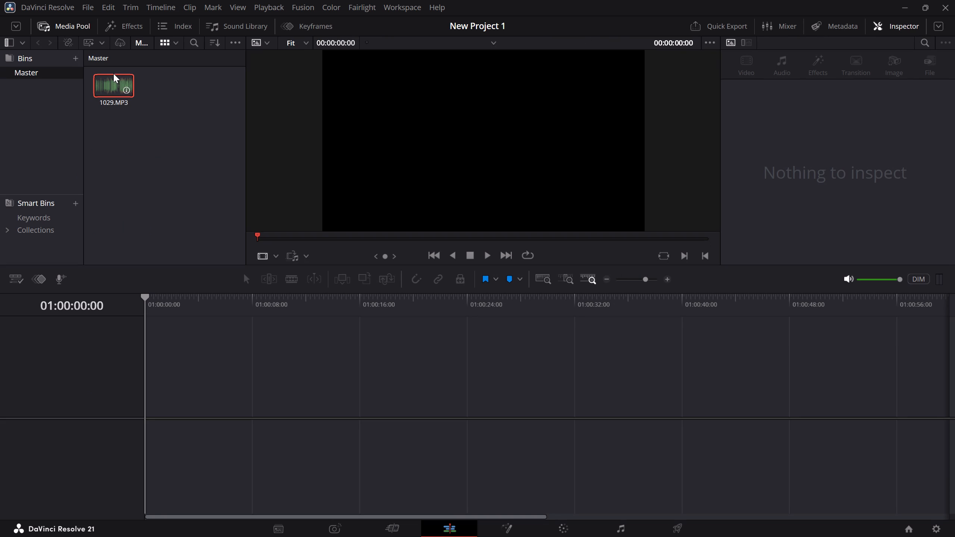
{"action": "right_click_drag", "start_coordinate": [113, 74], "coordinate": [103, 85]}
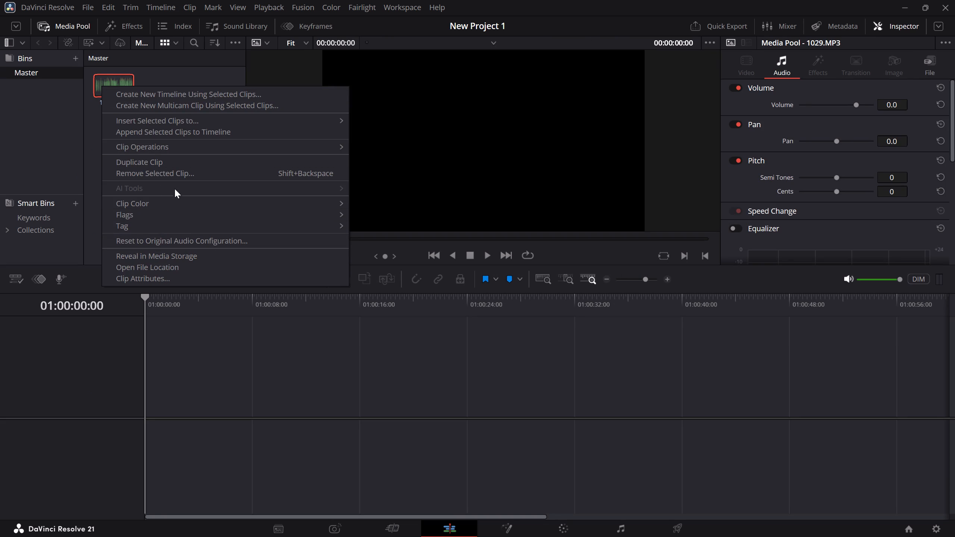
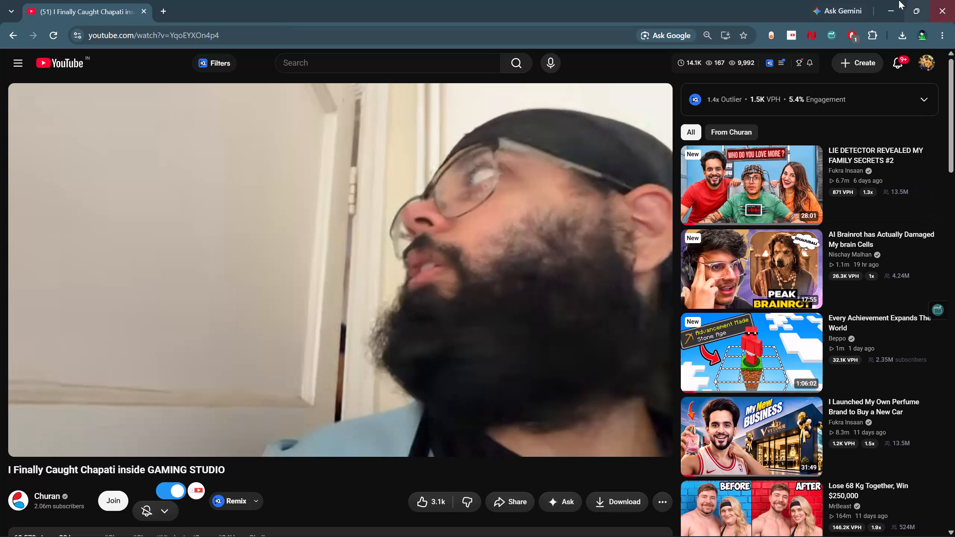
Close the browser window with the YouTube video and launch the app found by searching the computer for "cap".
{"action": "left_click", "coordinate": [954, 0]}
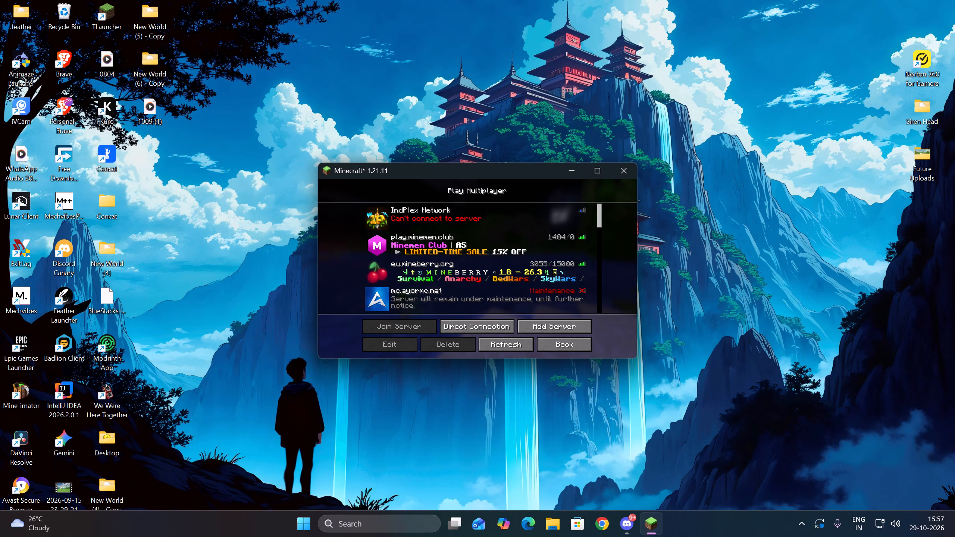
{"action": "type", "text": "cap"}
{"action": "key", "text": "Return"}
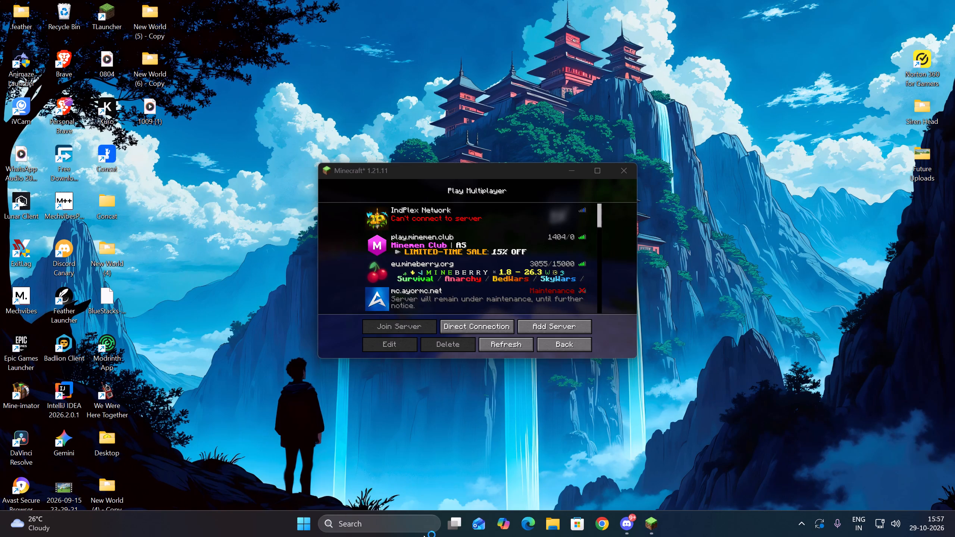
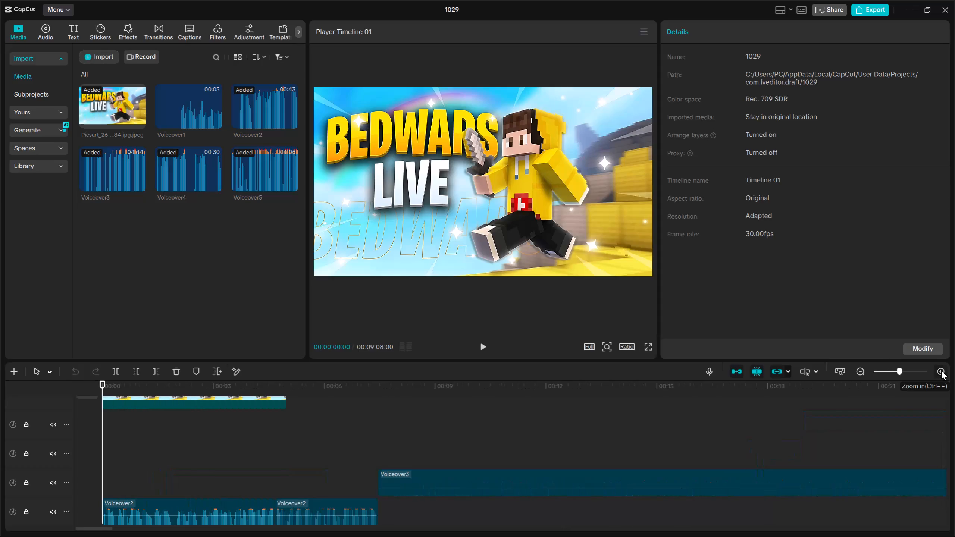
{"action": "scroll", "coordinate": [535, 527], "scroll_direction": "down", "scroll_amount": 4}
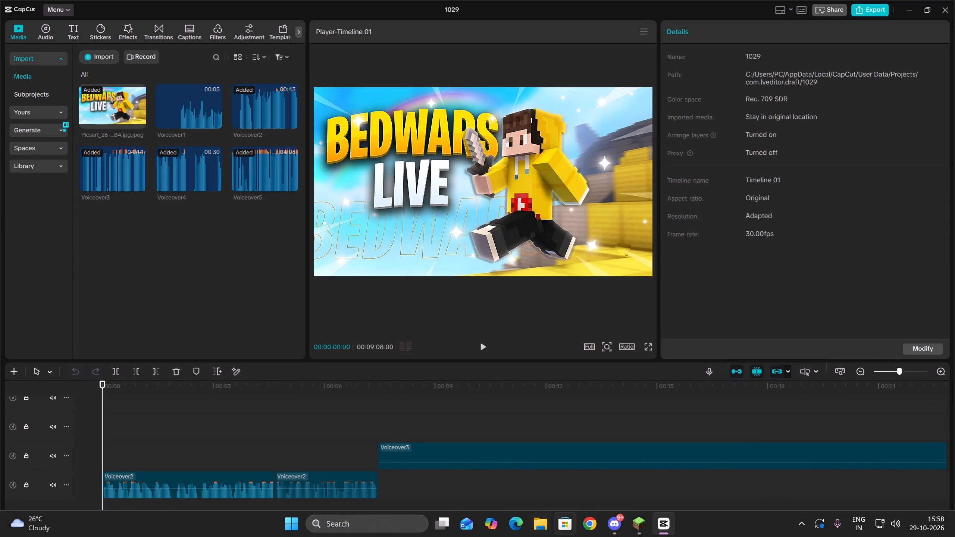
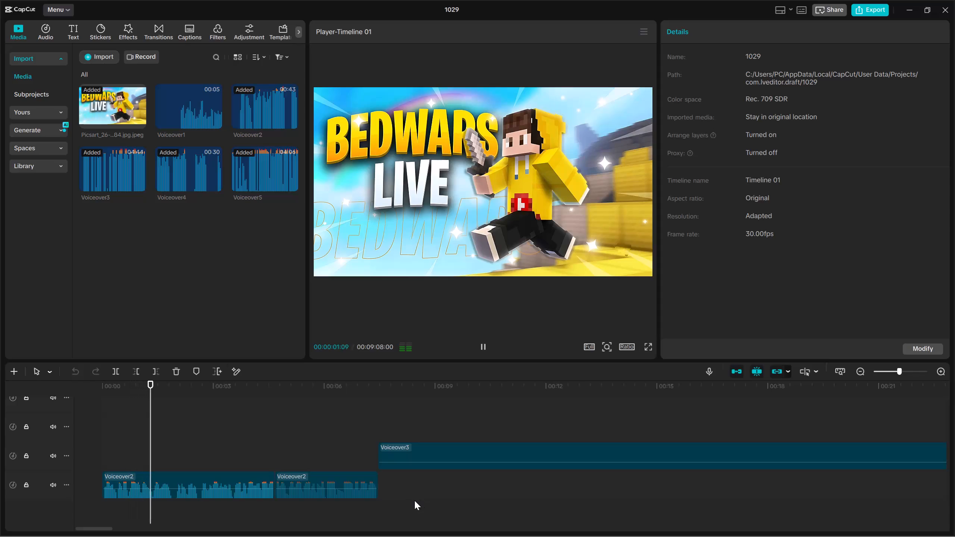
Trim the silent start off the Voiceover3 clip up to 00:00:25:22, where its first speech begins.
{"action": "key", "text": "space"}
{"action": "key", "text": "space"}
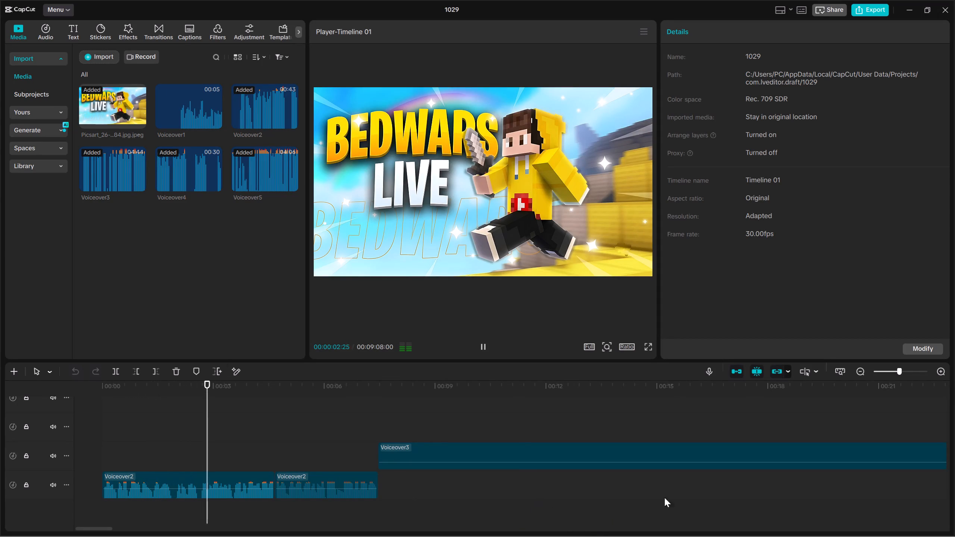
{"action": "double_click", "coordinate": [859, 376]}
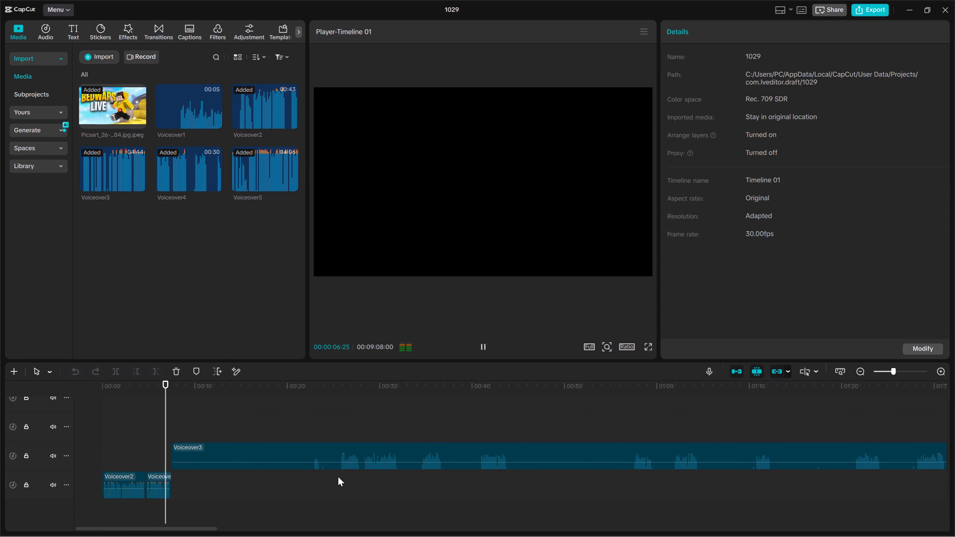
{"action": "left_click", "coordinate": [338, 477]}
{"action": "left_click_drag", "start_coordinate": [338, 477], "coordinate": [341, 477]}
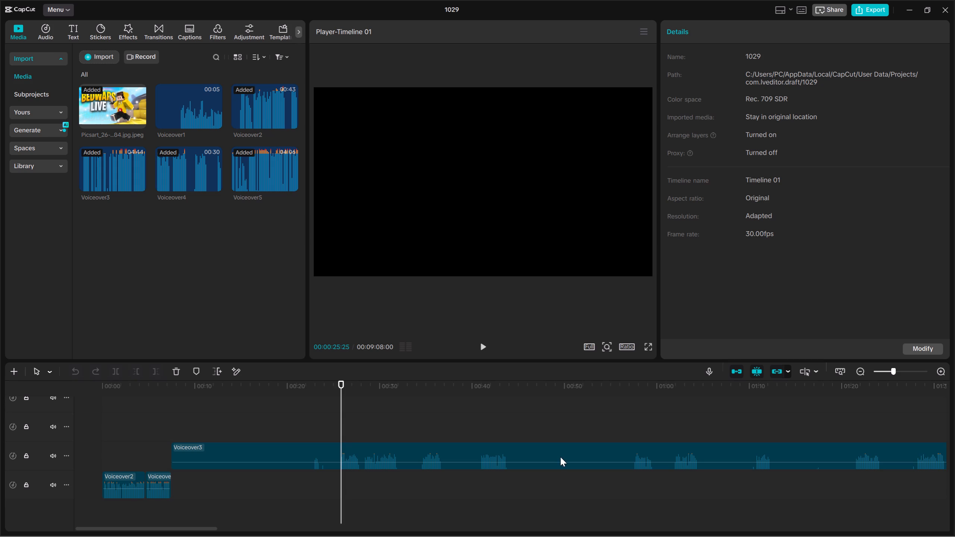
{"action": "triple_click", "coordinate": [938, 374]}
{"action": "left_click", "coordinate": [938, 374]}
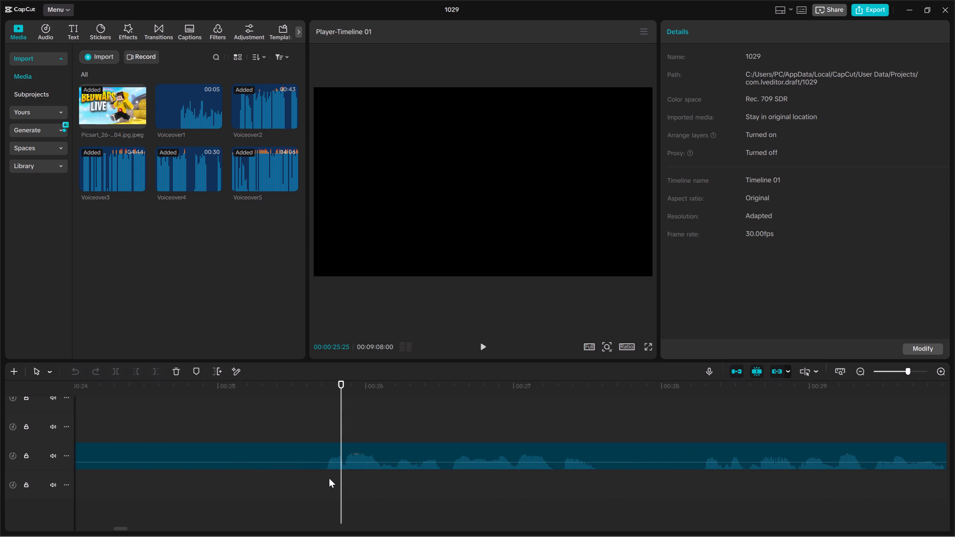
{"action": "left_click_drag", "start_coordinate": [326, 479], "coordinate": [322, 477]}
{"action": "double_click", "coordinate": [324, 477]}
{"action": "left_click_drag", "start_coordinate": [371, 502], "coordinate": [366, 437]}
{"action": "left_click", "coordinate": [136, 368]}
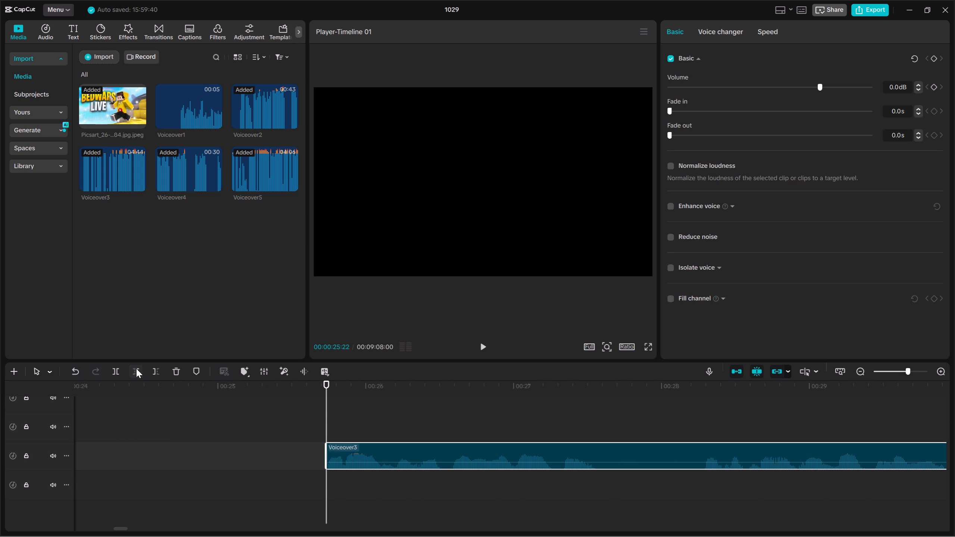
Move the trimmed Voiceover3 clip onto the Voiceover2 track, directly after the second Voiceover2 clip.
{"action": "key", "text": "space"}
{"action": "double_click", "coordinate": [861, 374]}
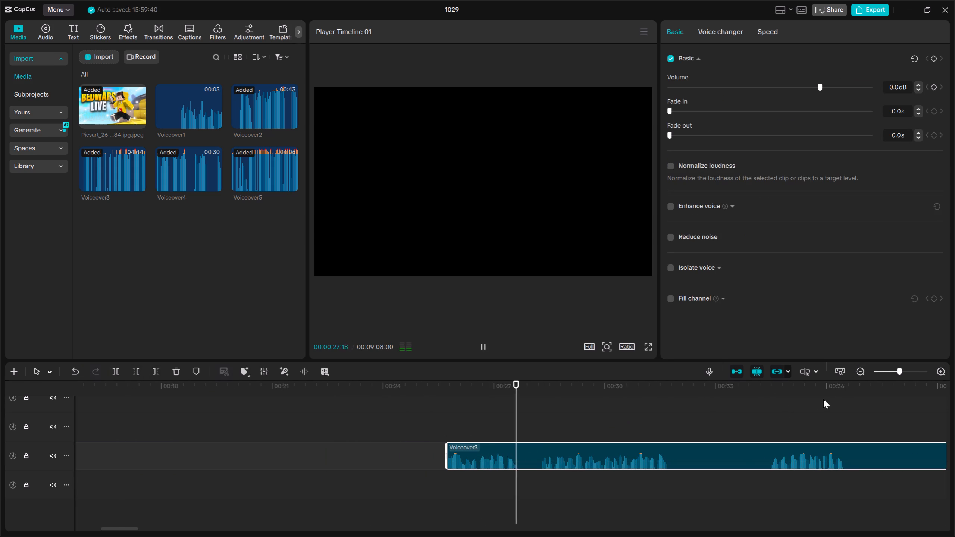
{"action": "double_click", "coordinate": [864, 373]}
{"action": "left_click_drag", "start_coordinate": [417, 452], "coordinate": [260, 478]}
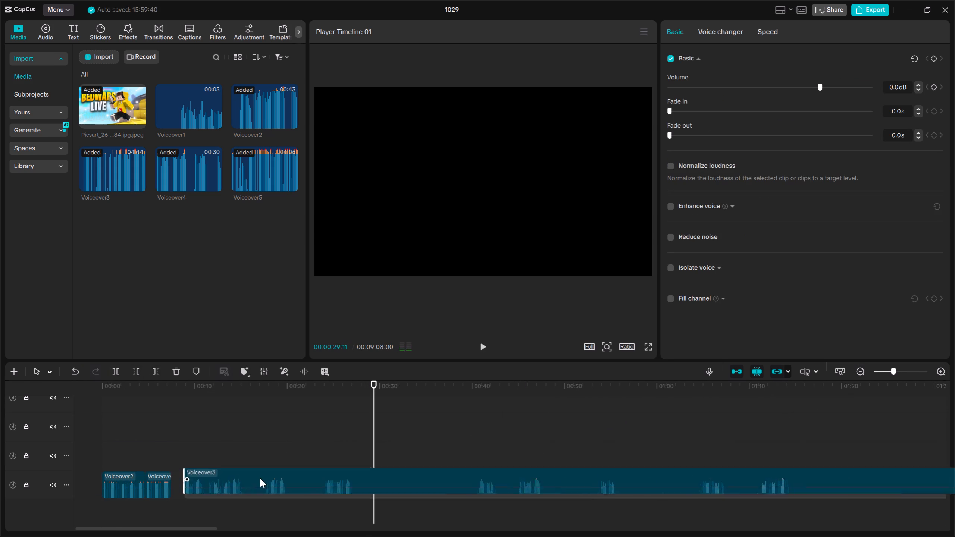
{"action": "left_click_drag", "start_coordinate": [260, 478], "coordinate": [249, 488]}
{"action": "key", "text": "Up"}
{"action": "key", "text": "Up"}
Split the Voiceover3 clip at 00:00:09:09, where its first speech section ends.
{"action": "key", "text": "space"}
{"action": "left_click", "coordinate": [934, 369]}
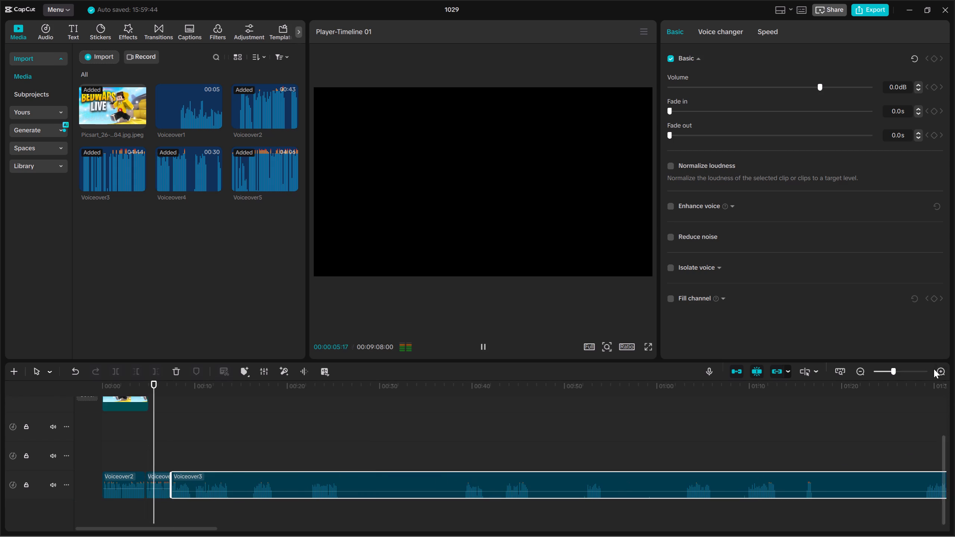
{"action": "left_click_drag", "start_coordinate": [935, 369], "coordinate": [940, 369]}
{"action": "double_click", "coordinate": [944, 369]}
{"action": "double_click", "coordinate": [407, 501]}
{"action": "left_click", "coordinate": [404, 500]}
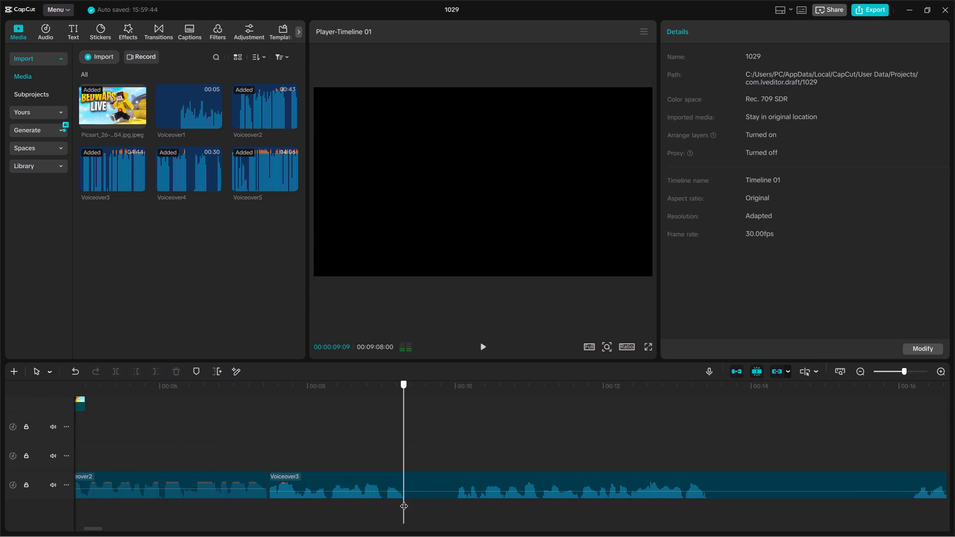
{"action": "left_click_drag", "start_coordinate": [432, 508], "coordinate": [440, 432]}
{"action": "left_click", "coordinate": [119, 371]}
Delete the silent start of the new Voiceover3 clip up to 00:00:10:02 and close the gap to the preceding clip.
{"action": "key", "text": "space"}
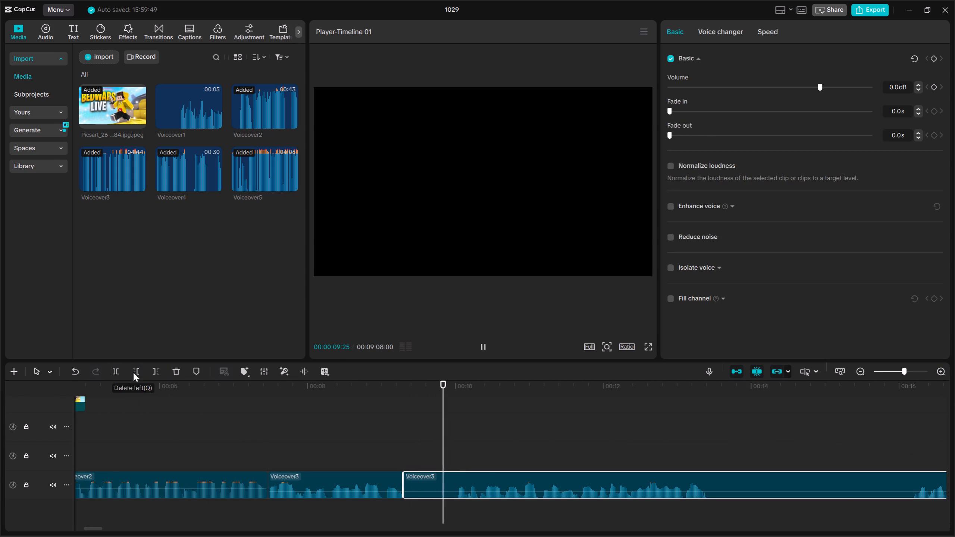
{"action": "left_click", "coordinate": [133, 372]}
{"action": "key", "text": "space"}
{"action": "key", "text": "Up"}
{"action": "left_click_drag", "start_coordinate": [538, 499], "coordinate": [468, 495]}
{"action": "left_click_drag", "start_coordinate": [500, 481], "coordinate": [445, 489]}
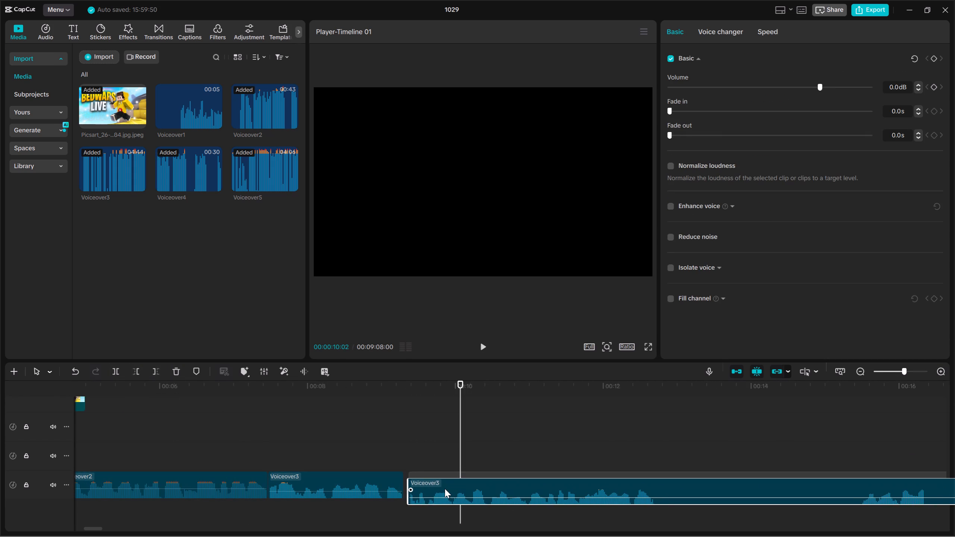
{"action": "left_click_drag", "start_coordinate": [445, 489], "coordinate": [443, 489]}
{"action": "key", "text": "Up"}
Split the last Voiceover3 clip at about 00:00:12:17, where its speech section ends.
{"action": "key", "text": "space"}
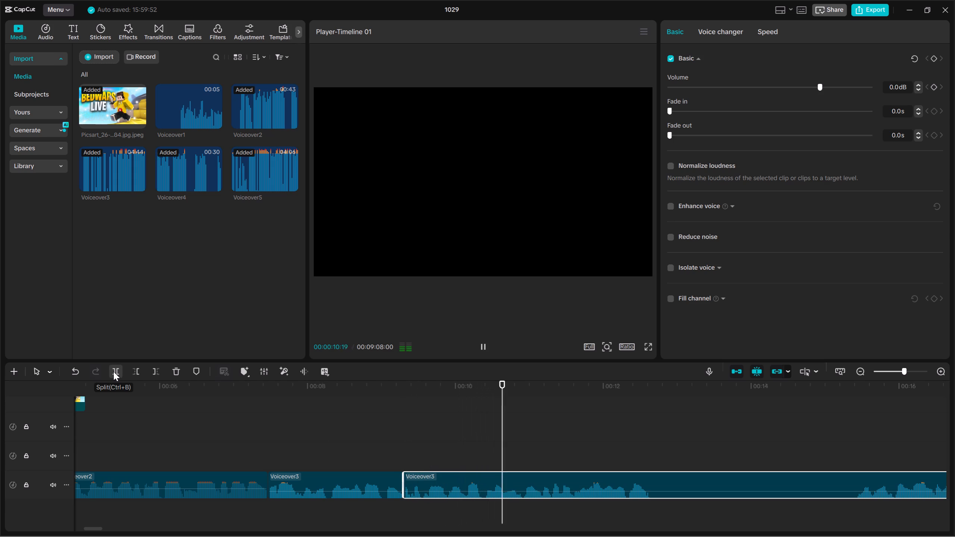
{"action": "key", "text": "space"}
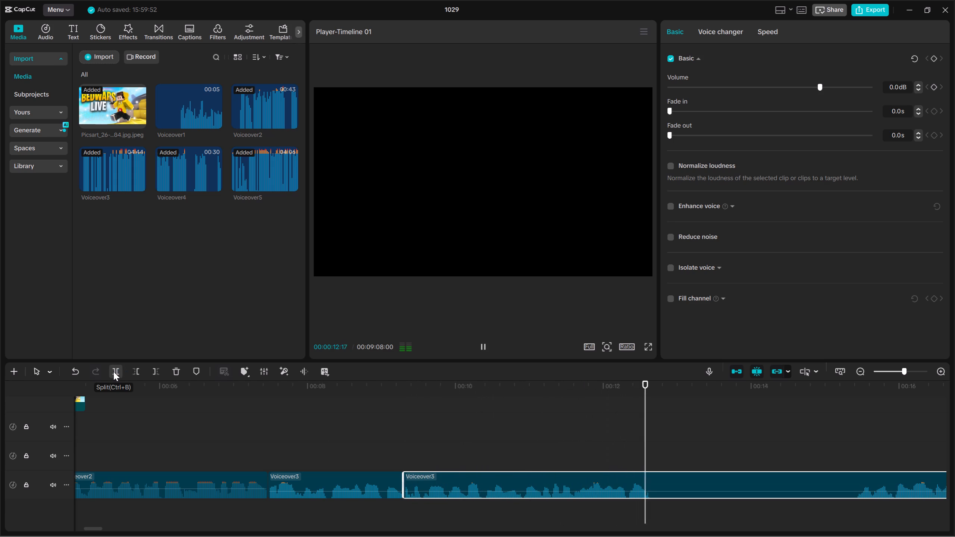
{"action": "left_click", "coordinate": [113, 371]}
Delete the silent start of the last Voiceover3 clip up to 00:00:15:15 and move it against the preceding clip.
{"action": "key", "text": "space"}
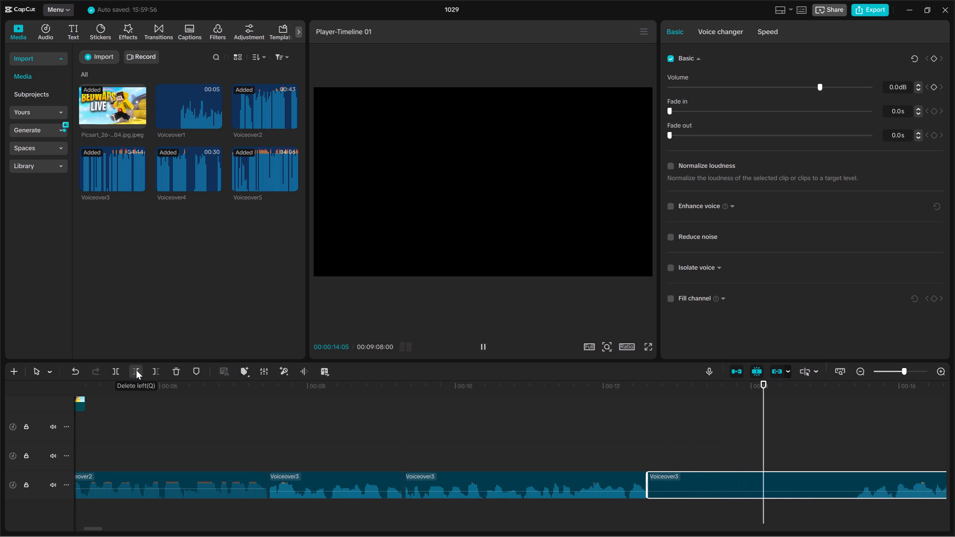
{"action": "left_click", "coordinate": [136, 370]}
{"action": "key", "text": "space"}
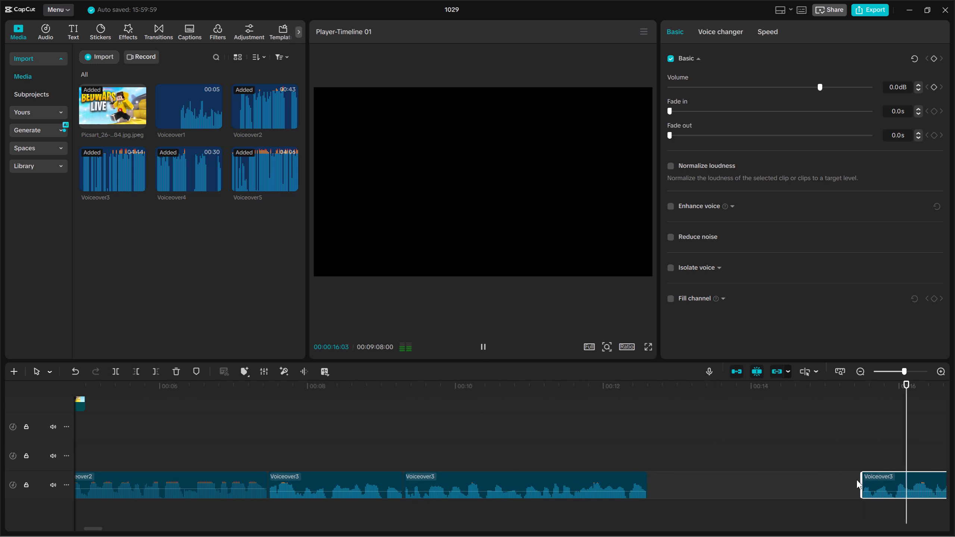
{"action": "key", "text": "space"}
{"action": "key", "text": "Up"}
{"action": "left_click_drag", "start_coordinate": [892, 480], "coordinate": [675, 484]}
{"action": "key", "text": "Up"}
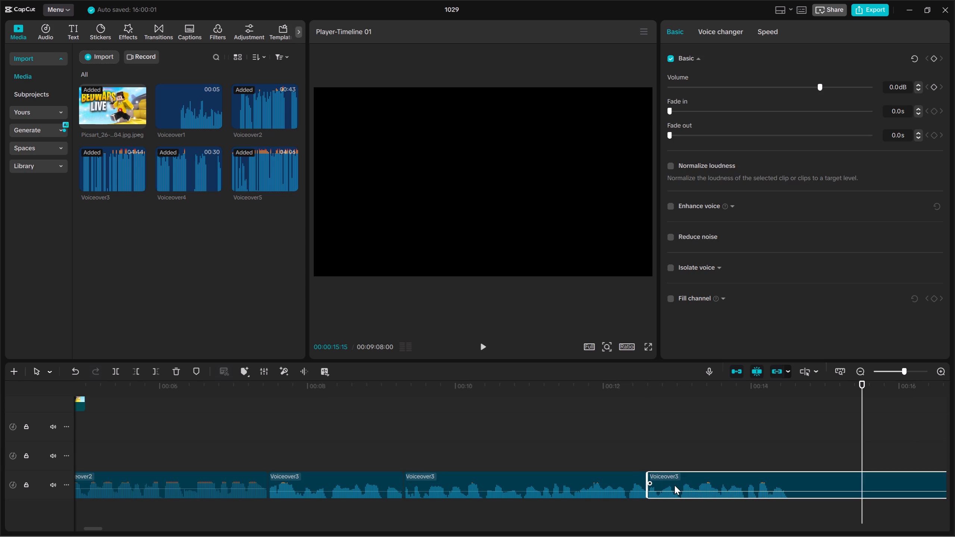
Split the last Voiceover3 clip at about 14.5 seconds, at the end of its speech section.
{"action": "key", "text": "space"}
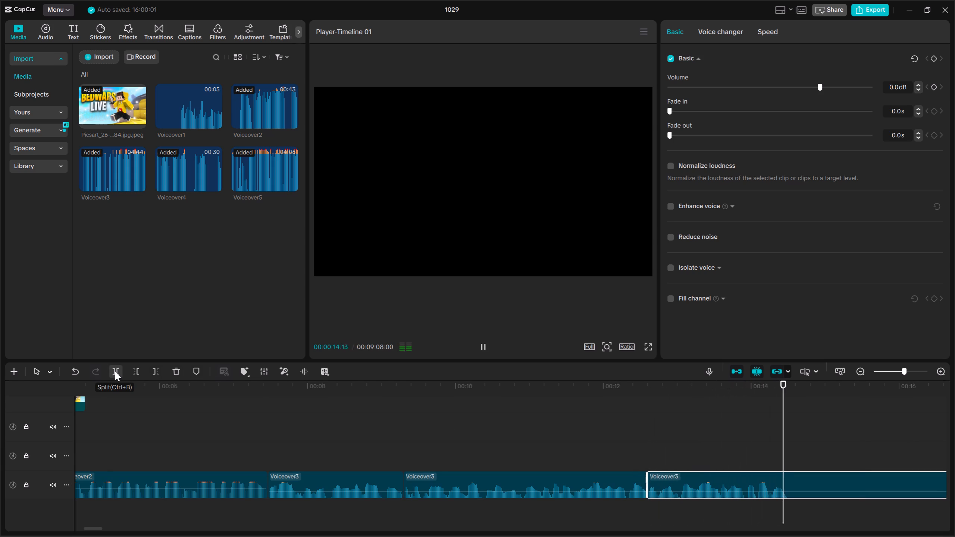
{"action": "key", "text": "space"}
{"action": "left_click", "coordinate": [115, 371]}
Delete the silent start of the last Voiceover3 clip up to 00:00:18:27 and move it against the preceding clip.
{"action": "key", "text": "space"}
{"action": "key", "text": "space"}
{"action": "key", "text": "space"}
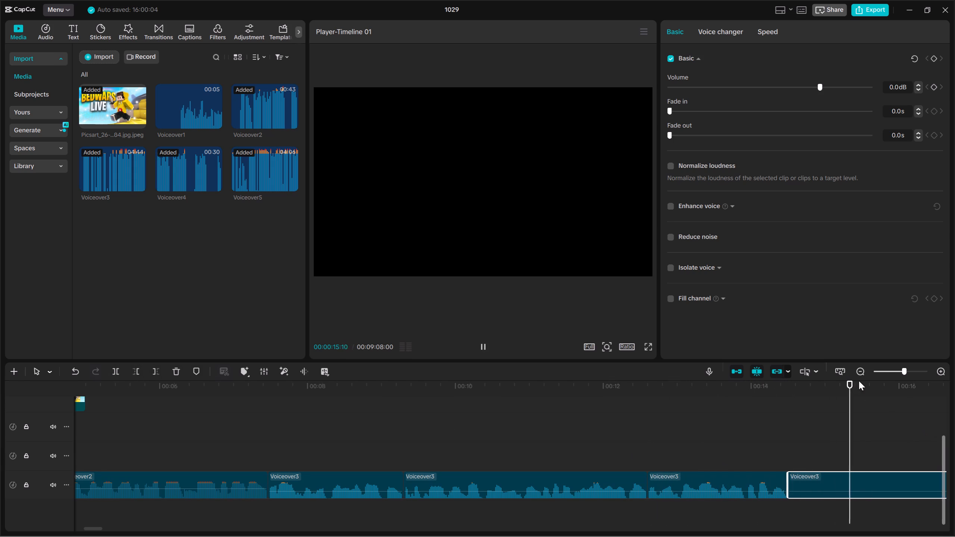
{"action": "double_click", "coordinate": [857, 375]}
{"action": "double_click", "coordinate": [450, 502]}
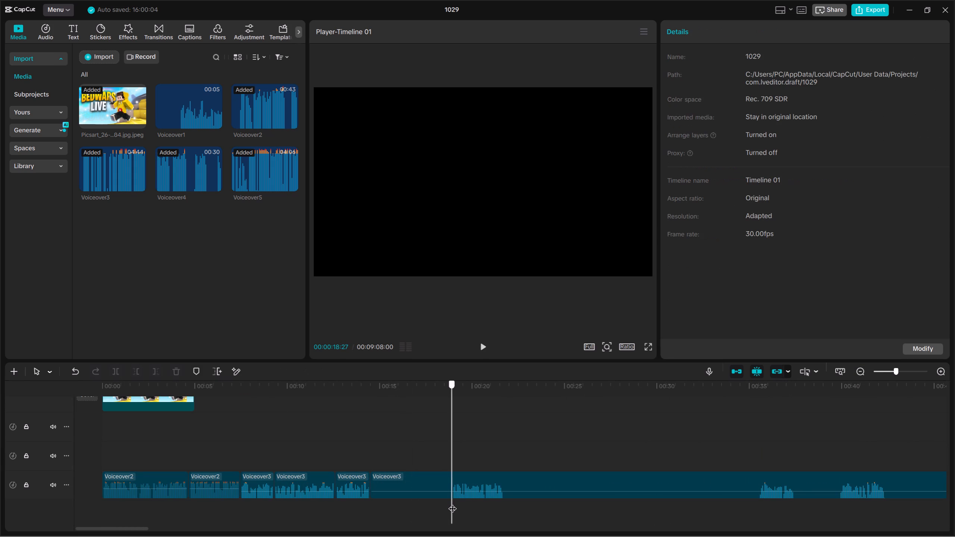
{"action": "left_click_drag", "start_coordinate": [472, 512], "coordinate": [467, 457]}
{"action": "left_click", "coordinate": [138, 369]}
{"action": "left_click_drag", "start_coordinate": [485, 477], "coordinate": [451, 480]}
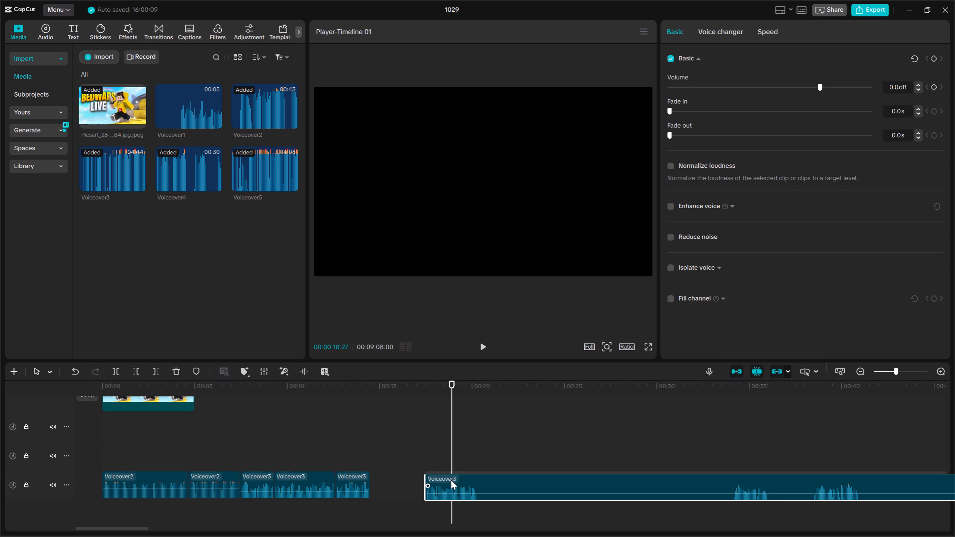
{"action": "left_click_drag", "start_coordinate": [451, 480], "coordinate": [404, 478]}
{"action": "key", "text": "Up"}
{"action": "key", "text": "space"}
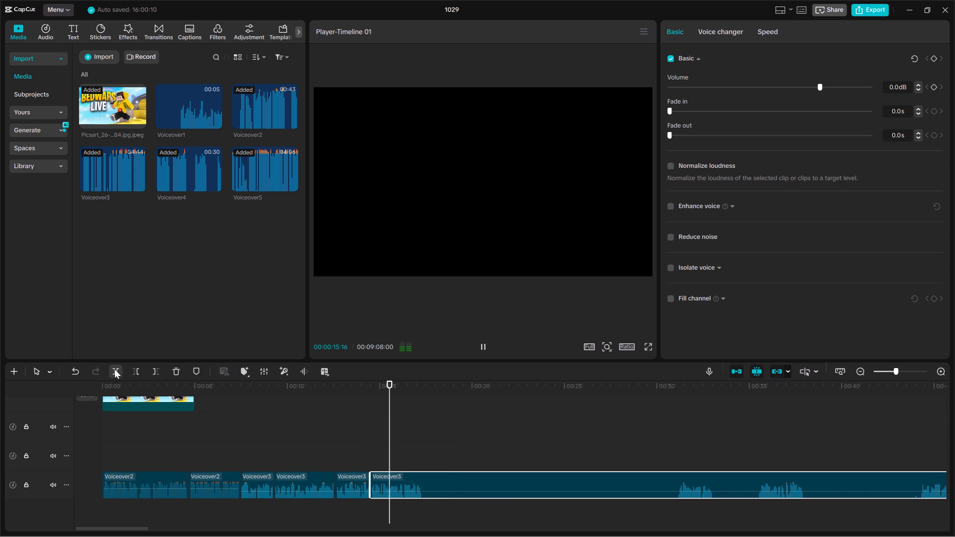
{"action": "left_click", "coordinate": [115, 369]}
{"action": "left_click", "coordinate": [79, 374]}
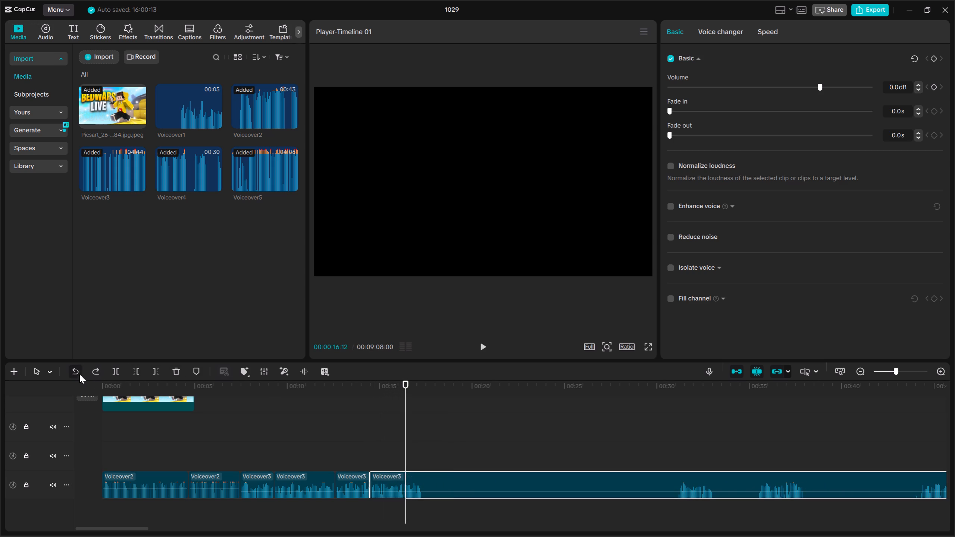
Split the last Voiceover3 clip at about 17 seconds, where its first speech section ends.
{"action": "key", "text": "space"}
{"action": "key", "text": "space"}
{"action": "key", "text": "space"}
{"action": "left_click", "coordinate": [112, 370]}
{"action": "key", "text": "space"}
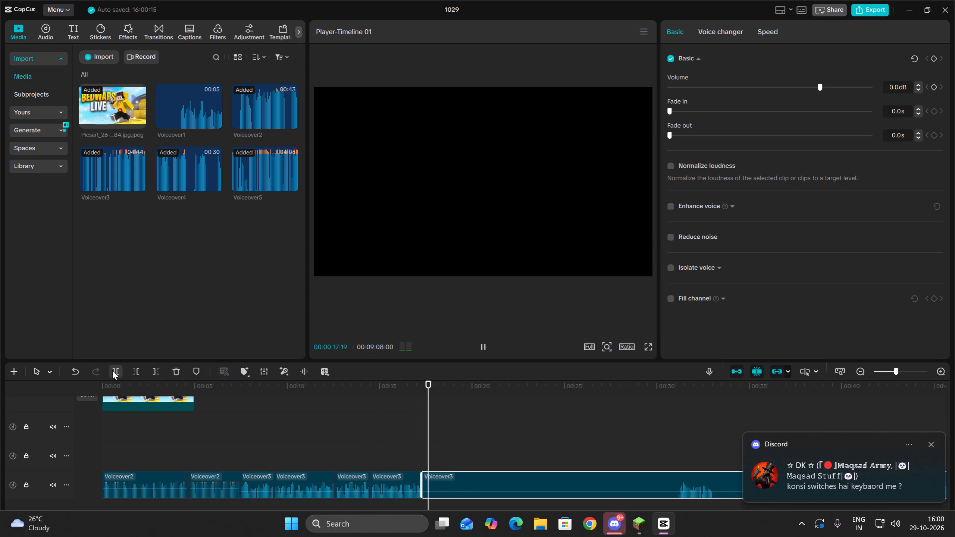
{"action": "key", "text": "space"}
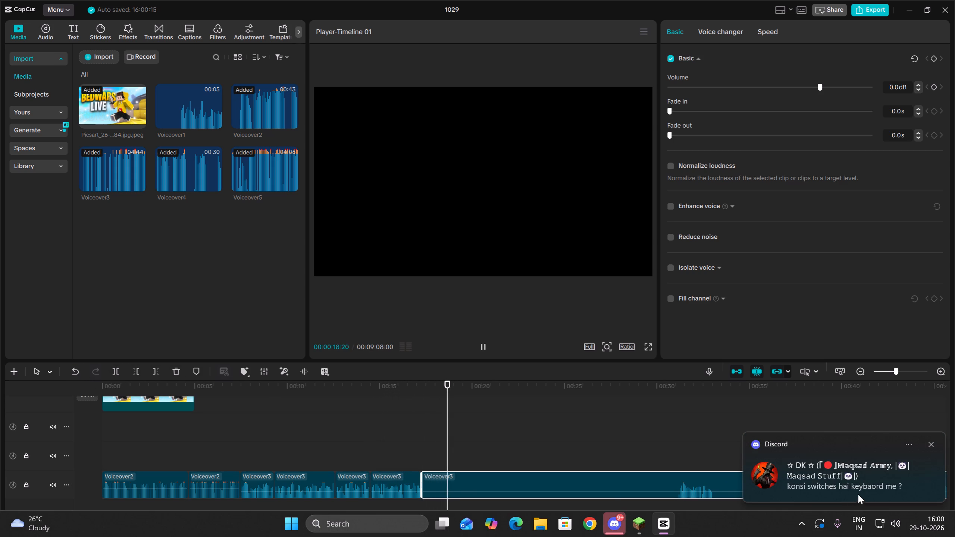
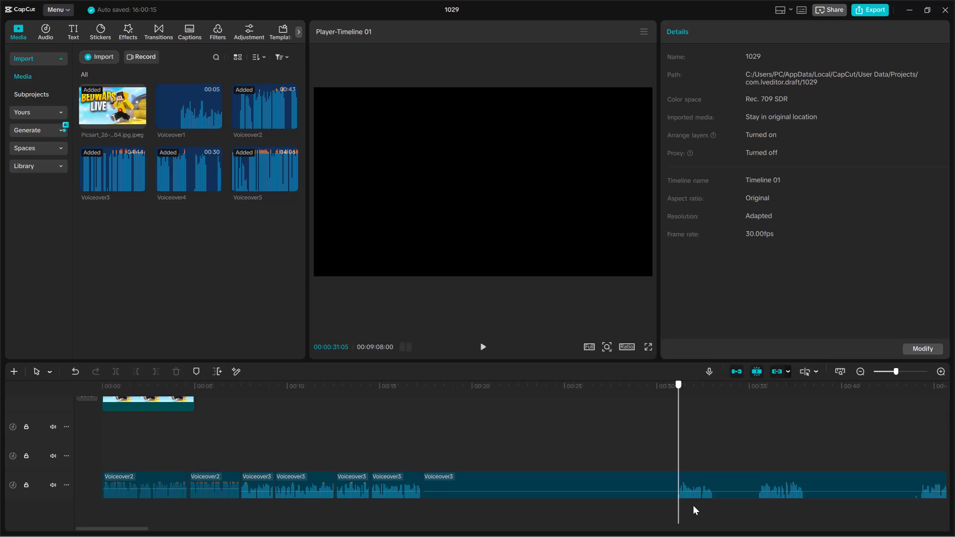
Delete the silent start of the last Voiceover3 clip up to 00:00:31:05 and move it against the preceding clip.
{"action": "left_click_drag", "start_coordinate": [695, 505], "coordinate": [706, 464]}
{"action": "left_click", "coordinate": [133, 371]}
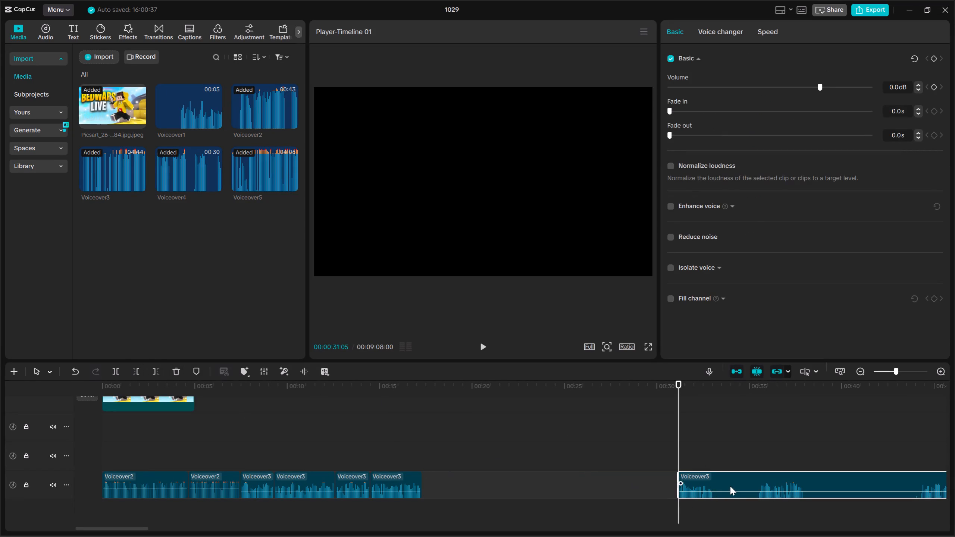
{"action": "left_click_drag", "start_coordinate": [730, 484], "coordinate": [472, 491]}
{"action": "key", "text": "Up"}
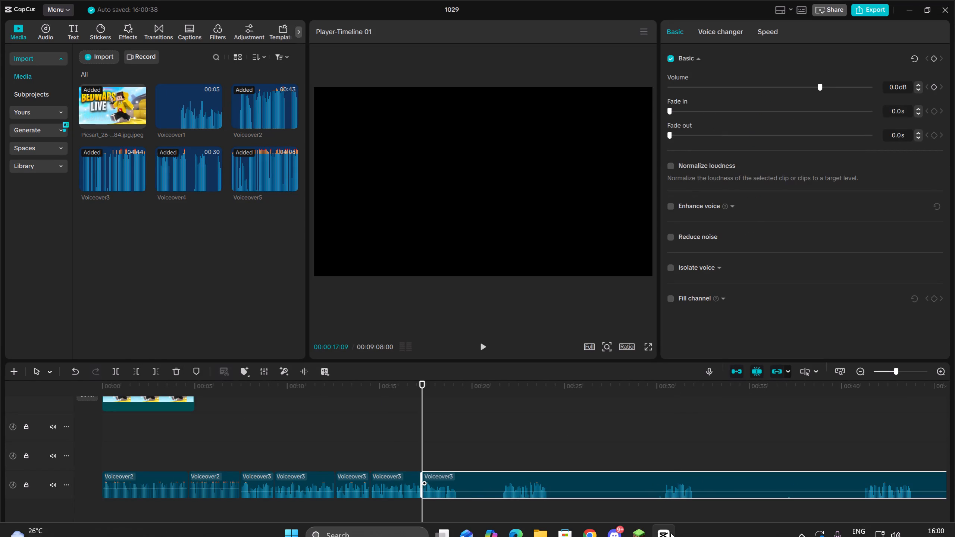
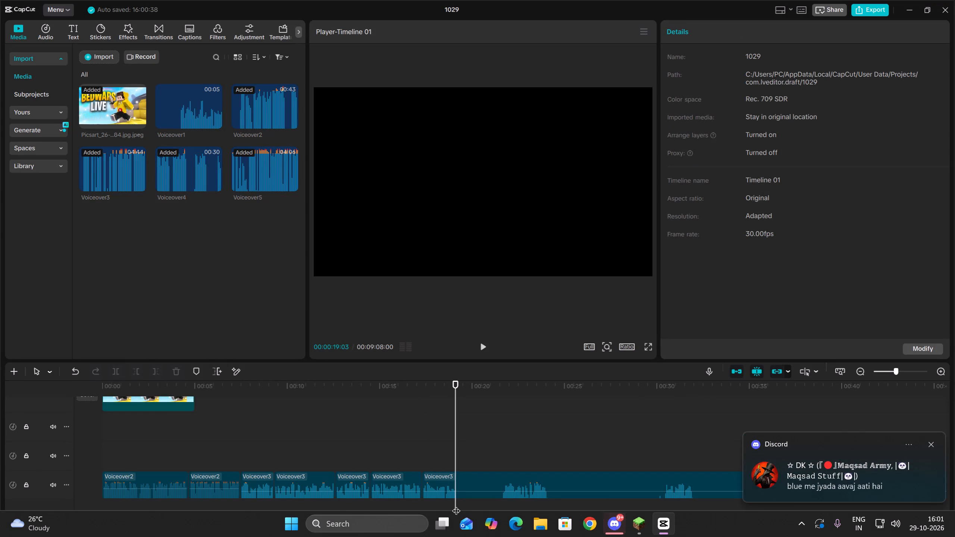
Split the last Voiceover3 clip at the end of its first speech section, at about 00:00:19.
{"action": "key", "text": "Up"}
{"action": "key", "text": "space"}
{"action": "left_click", "coordinate": [510, 484]}
{"action": "key", "text": "space"}
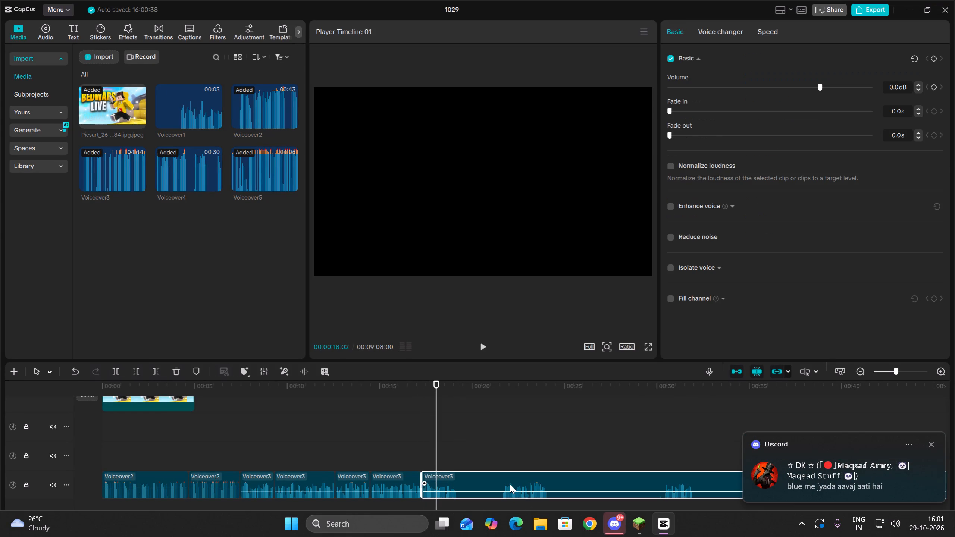
{"action": "key", "text": "space"}
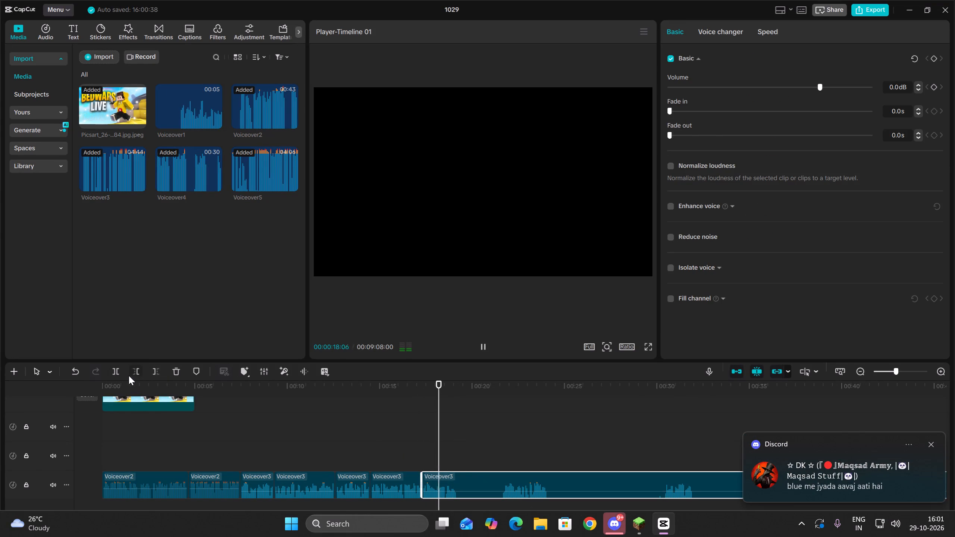
{"action": "key", "text": "space"}
{"action": "left_click", "coordinate": [119, 372]}
Delete the silent start of the last Voiceover3 clip up to 00:00:21:21 and move it against the preceding clip.
{"action": "key", "text": "space"}
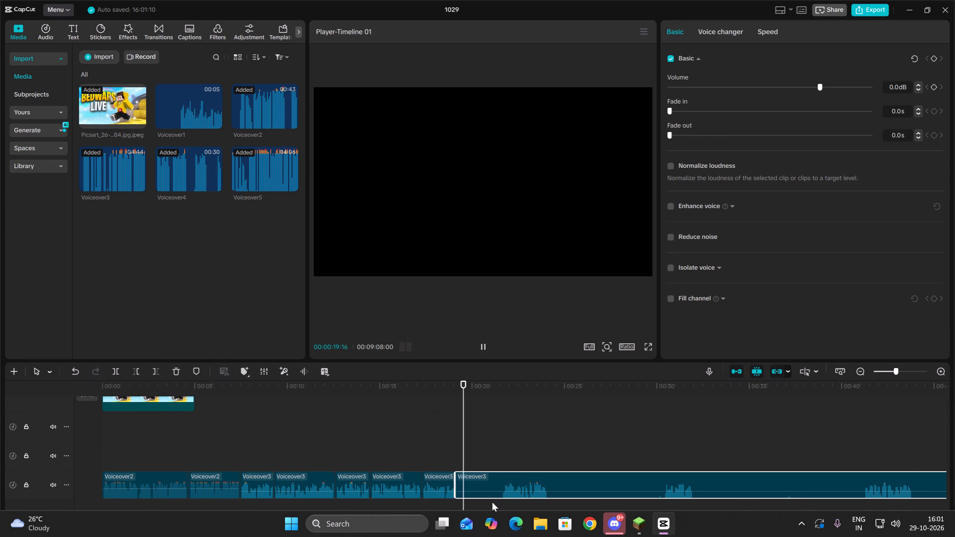
{"action": "left_click", "coordinate": [499, 503]}
{"action": "key", "text": "space"}
{"action": "left_click_drag", "start_coordinate": [500, 503], "coordinate": [504, 503]}
{"action": "left_click_drag", "start_coordinate": [527, 458], "coordinate": [540, 486]}
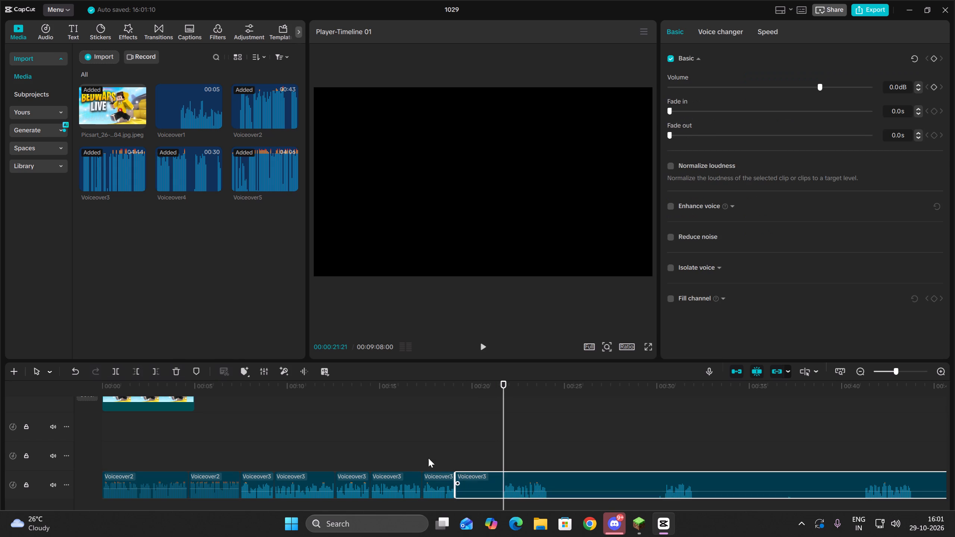
{"action": "left_click", "coordinate": [142, 367]}
{"action": "left_click_drag", "start_coordinate": [531, 473], "coordinate": [480, 475]}
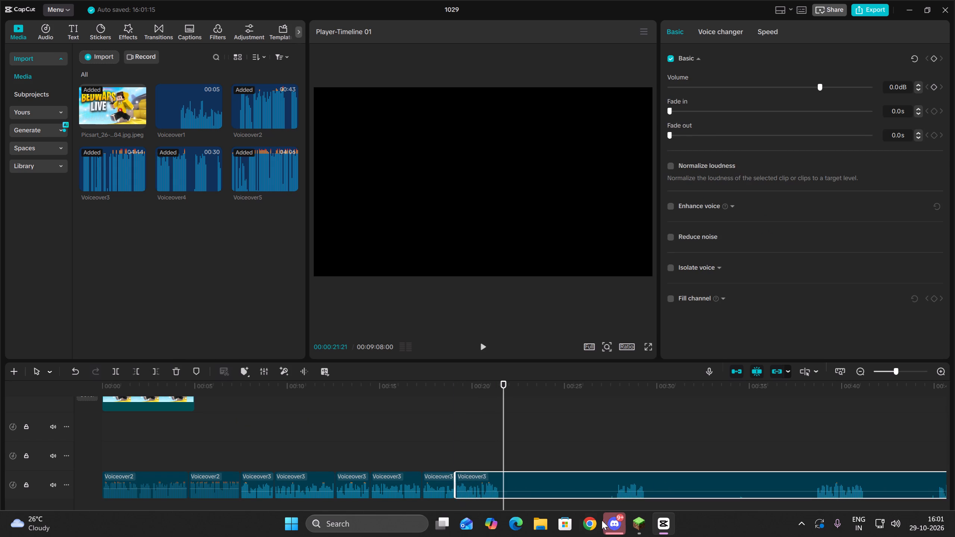
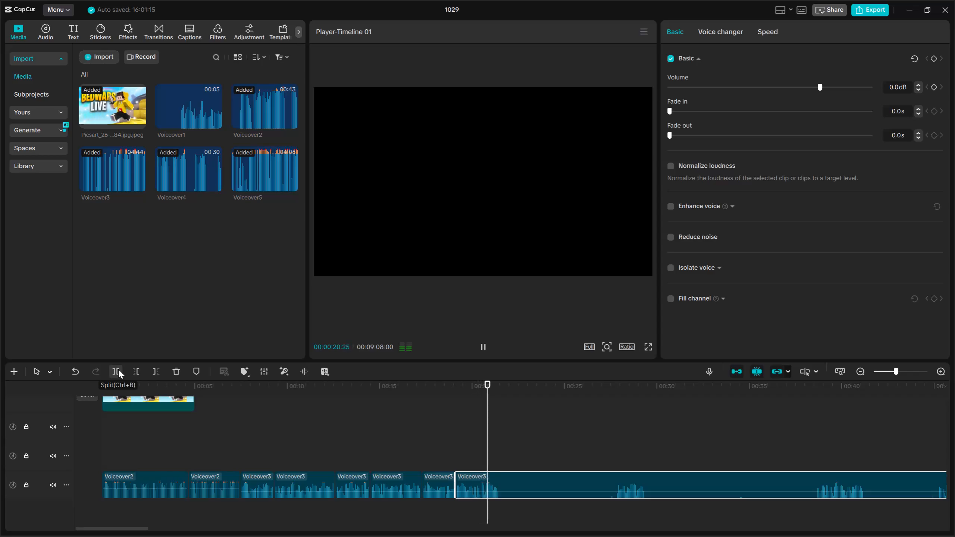
Split the last Voiceover3 clip at the end of its first speech section, at 00:00:21:11.
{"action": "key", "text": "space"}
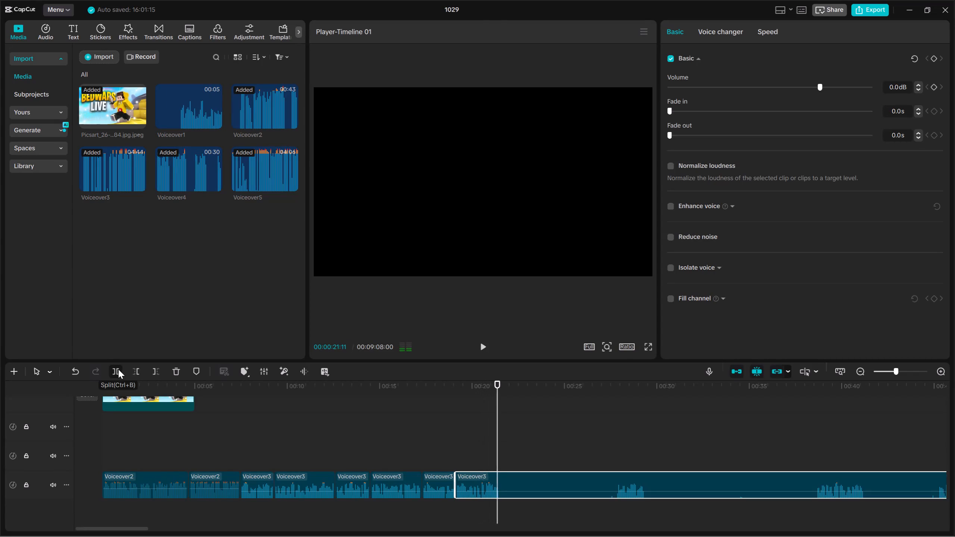
{"action": "left_click", "coordinate": [118, 369]}
Delete the silent start of the last Voiceover3 clip up to 00:00:27:24, where the speech begins.
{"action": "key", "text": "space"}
{"action": "double_click", "coordinate": [617, 498]}
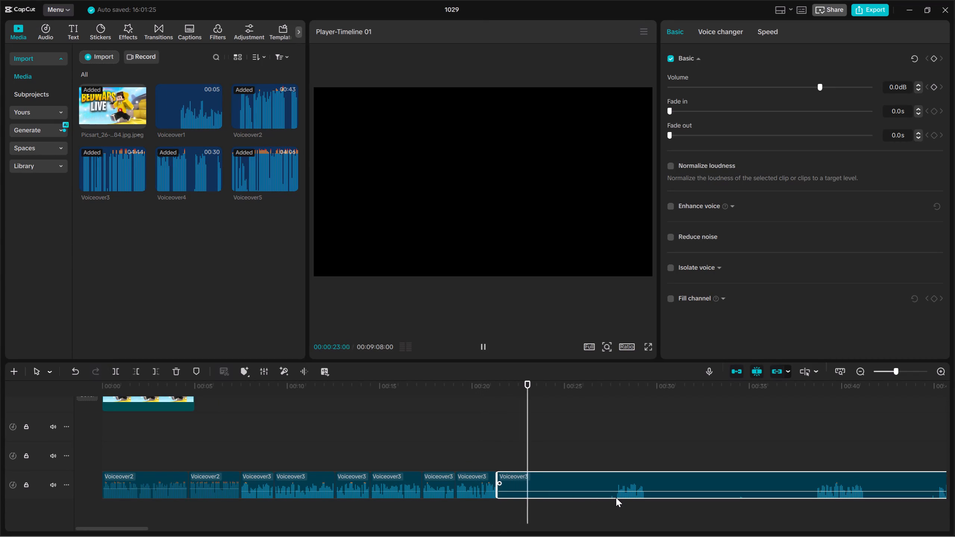
{"action": "double_click", "coordinate": [616, 497]}
{"action": "double_click", "coordinate": [616, 500]}
{"action": "left_click_drag", "start_coordinate": [641, 508], "coordinate": [648, 481]}
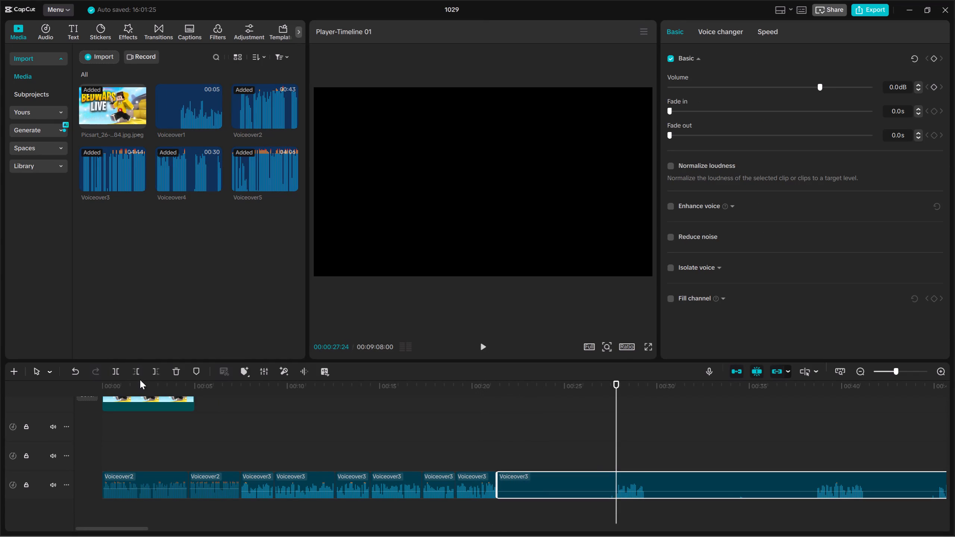
{"action": "left_click", "coordinate": [137, 370]}
Split the last Voiceover3 clip after its first speech section, at 00:00:29:13, and move that short section against the preceding clip.
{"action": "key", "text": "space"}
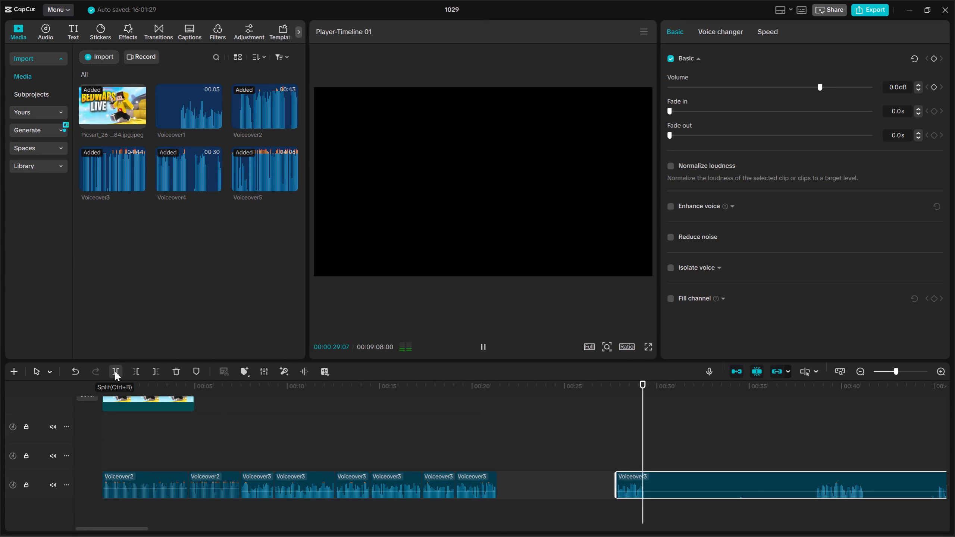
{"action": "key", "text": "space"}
{"action": "left_click", "coordinate": [115, 371]}
{"action": "left_click_drag", "start_coordinate": [635, 476], "coordinate": [523, 484]}
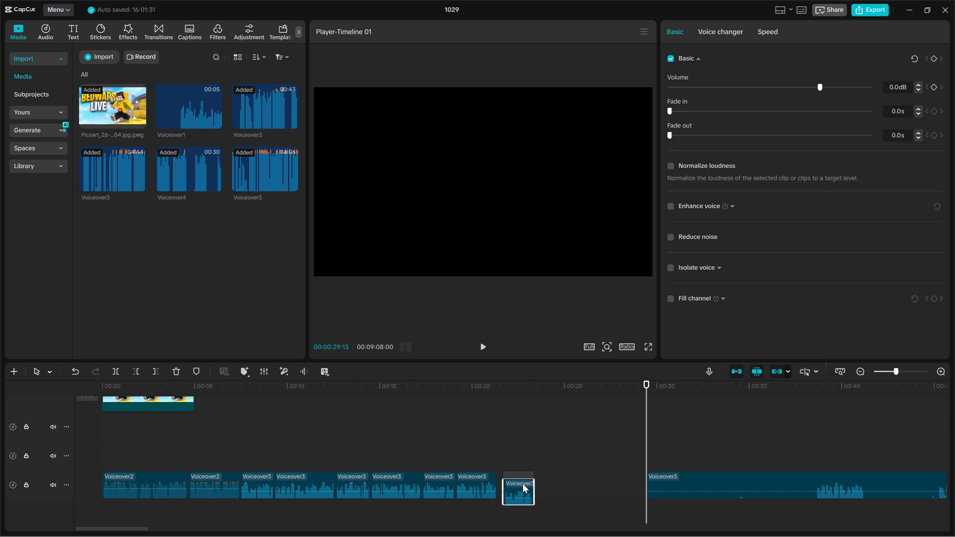
{"action": "left_click_drag", "start_coordinate": [523, 484], "coordinate": [516, 484]}
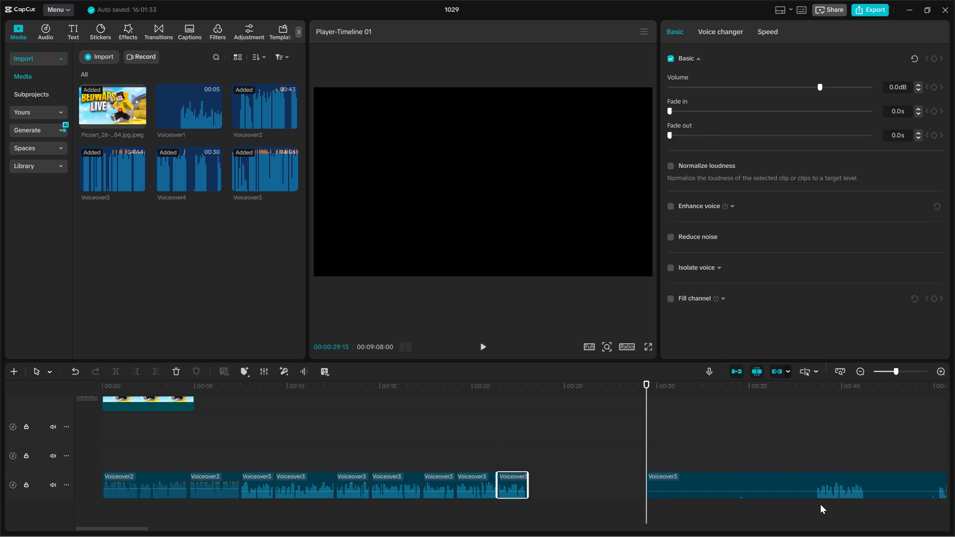
Delete the silent start of the last Voiceover3 clip up to 00:00:38:19 and move it against the preceding clip.
{"action": "left_click", "coordinate": [820, 504]}
{"action": "left_click_drag", "start_coordinate": [820, 504], "coordinate": [817, 505]}
{"action": "left_click_drag", "start_coordinate": [857, 512], "coordinate": [853, 475]}
{"action": "left_click", "coordinate": [138, 371]}
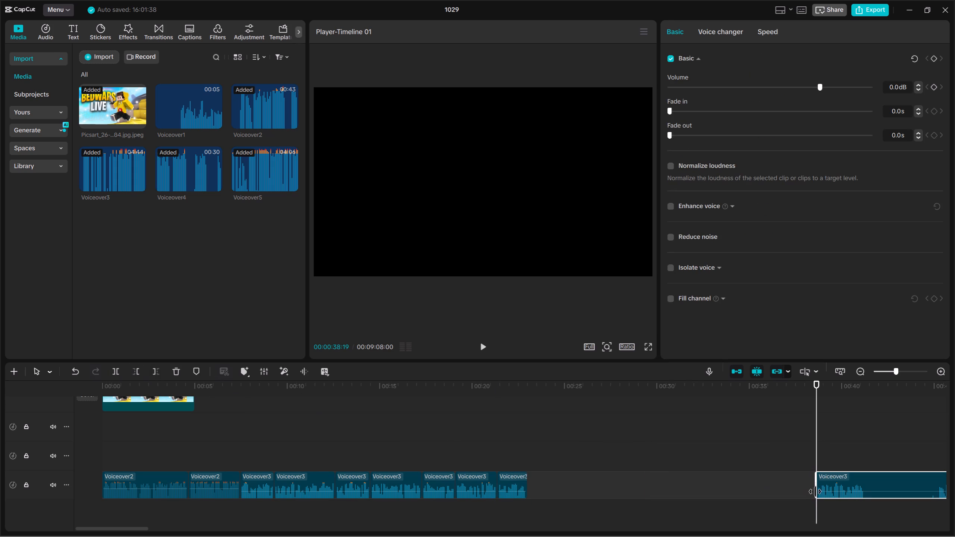
{"action": "left_click_drag", "start_coordinate": [854, 476], "coordinate": [563, 478]}
{"action": "key", "text": "Up"}
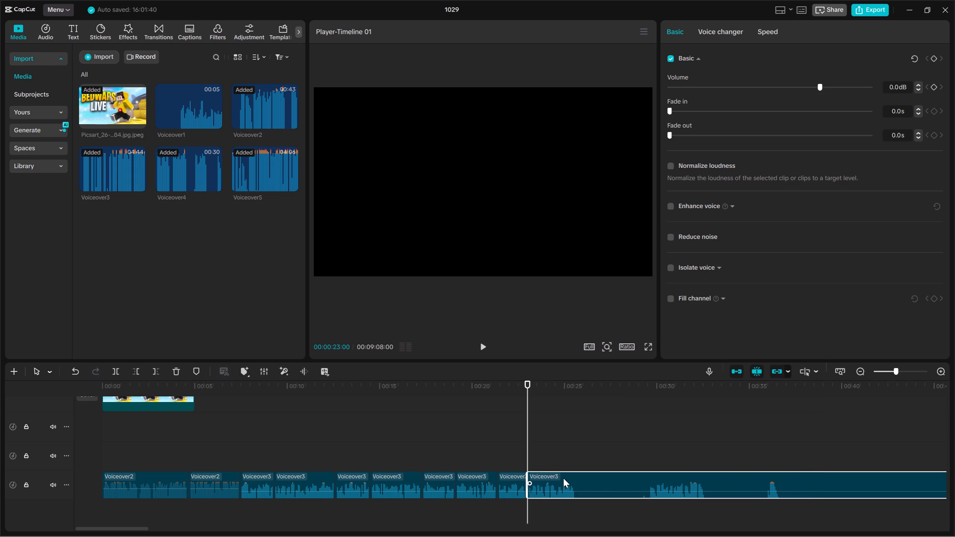
Switch to the Minecraft window.
{"action": "left_click", "coordinate": [645, 524]}
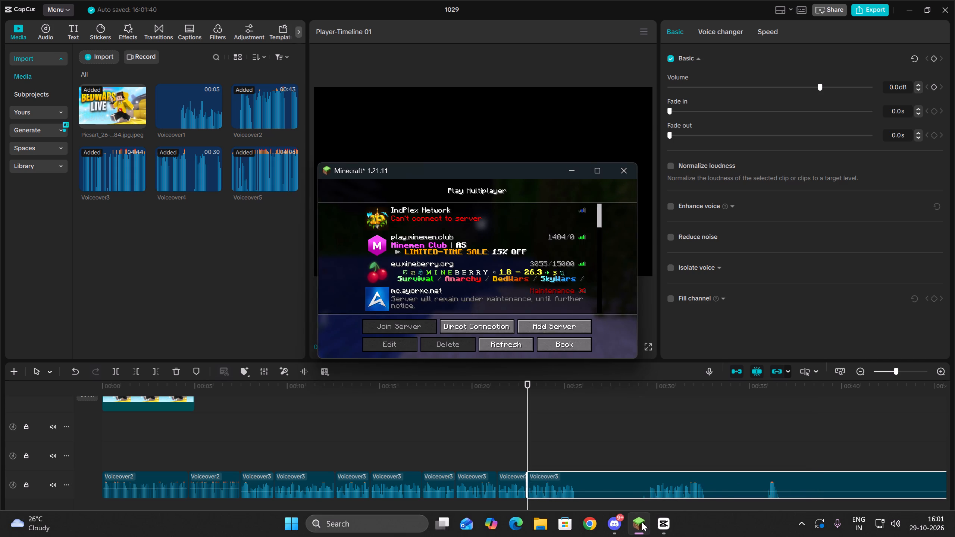
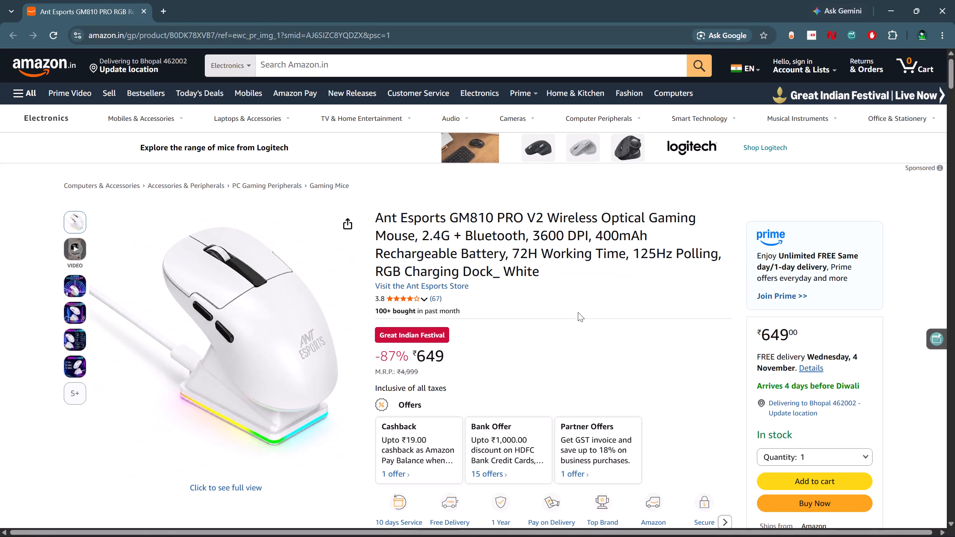
Close the Chrome window showing the Amazon product page for the Ant Esports GM810 PRO V2 mouse.
{"action": "left_click", "coordinate": [954, 0]}
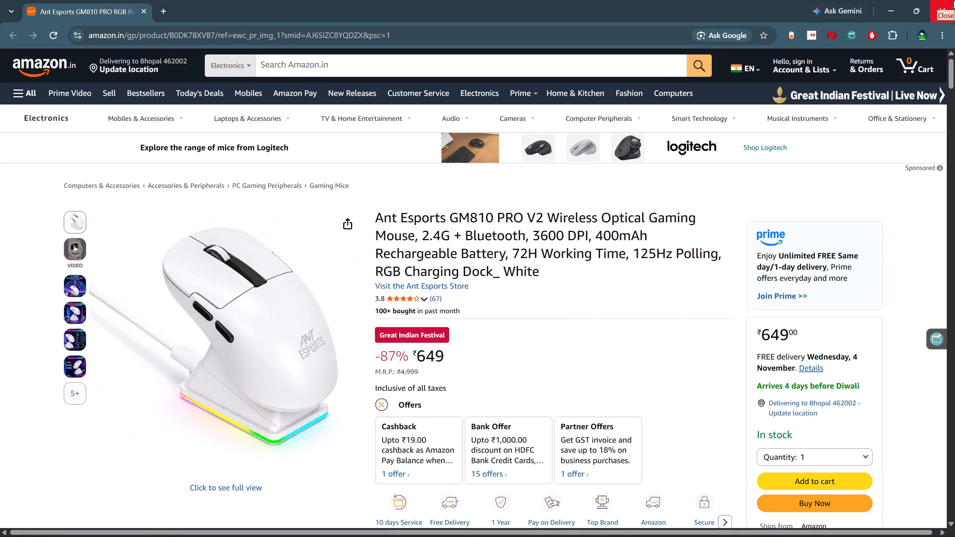
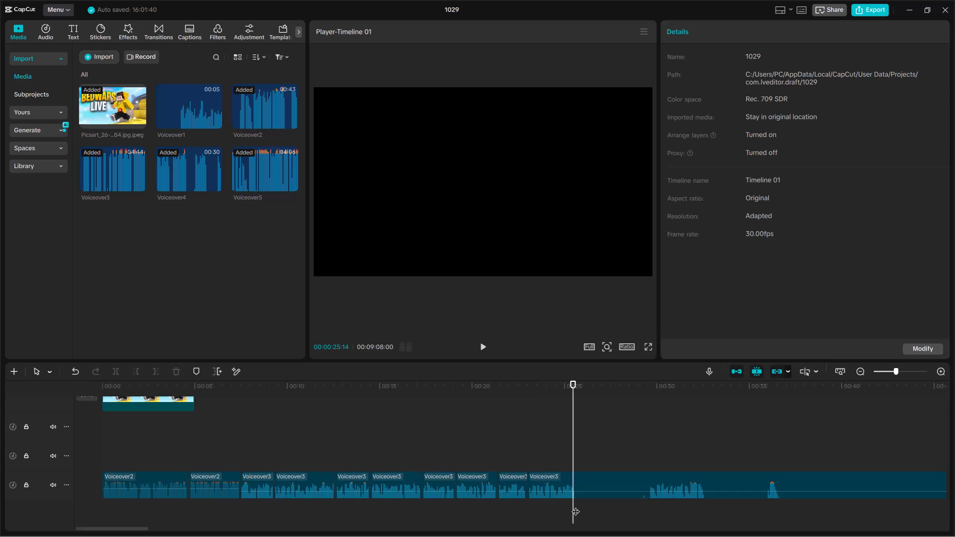
Split the last Voiceover3 clip at the end of its first speech section, at about 00:00:25.
{"action": "key", "text": "Up"}
{"action": "left_click", "coordinate": [594, 483]}
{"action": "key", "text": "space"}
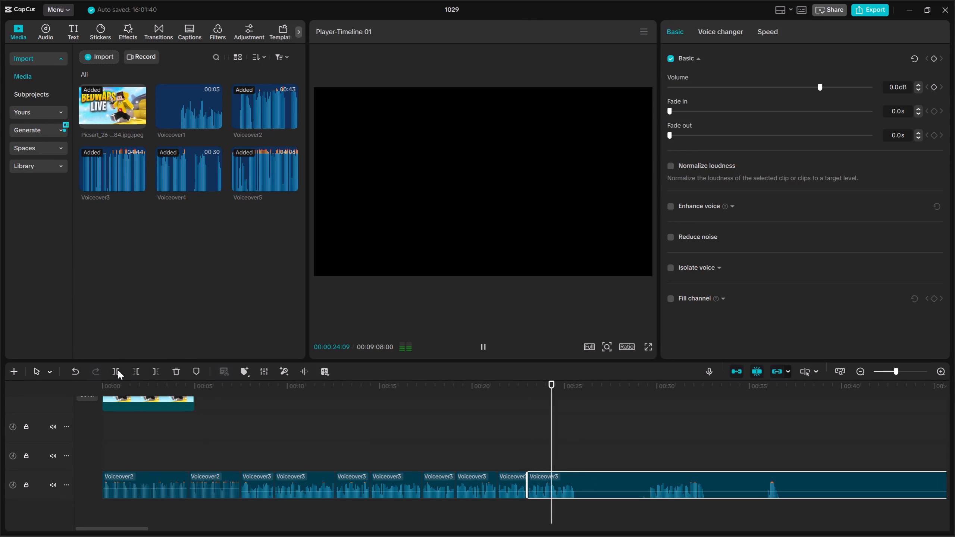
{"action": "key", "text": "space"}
{"action": "left_click", "coordinate": [117, 370]}
Delete the silent start of the last Voiceover3 clip up to 00:00:29:20 and move it against the preceding clip.
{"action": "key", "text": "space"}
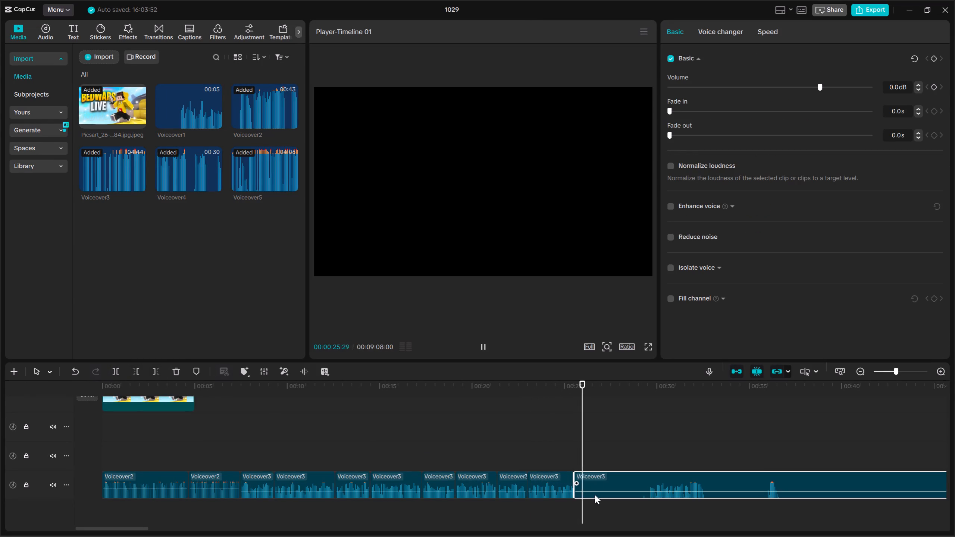
{"action": "left_click", "coordinate": [645, 502]}
{"action": "left_click_drag", "start_coordinate": [645, 501], "coordinate": [651, 500]}
{"action": "left_click_drag", "start_coordinate": [682, 510], "coordinate": [682, 481]}
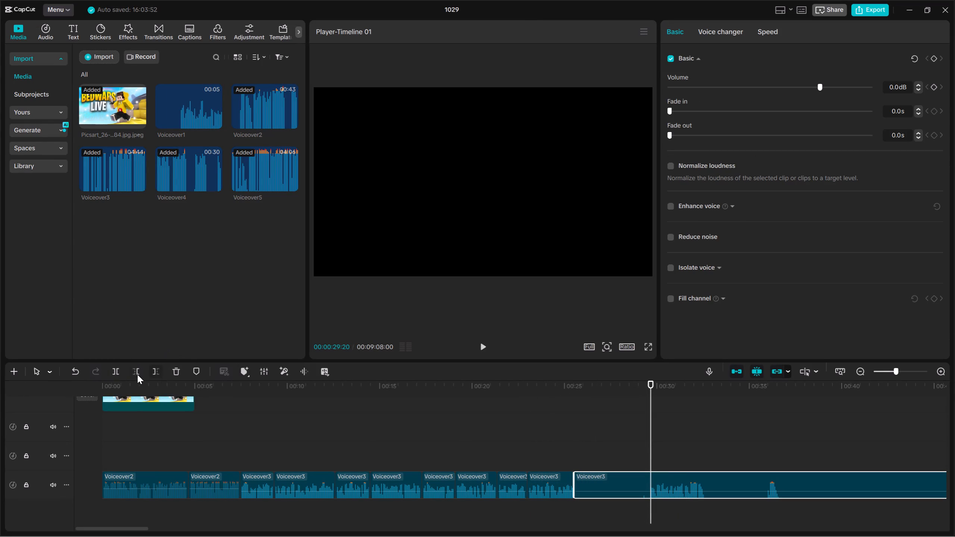
{"action": "left_click", "coordinate": [136, 370]}
{"action": "left_click_drag", "start_coordinate": [690, 481], "coordinate": [609, 485]}
{"action": "left_click_drag", "start_coordinate": [610, 485], "coordinate": [614, 485]}
{"action": "key", "text": "Up"}
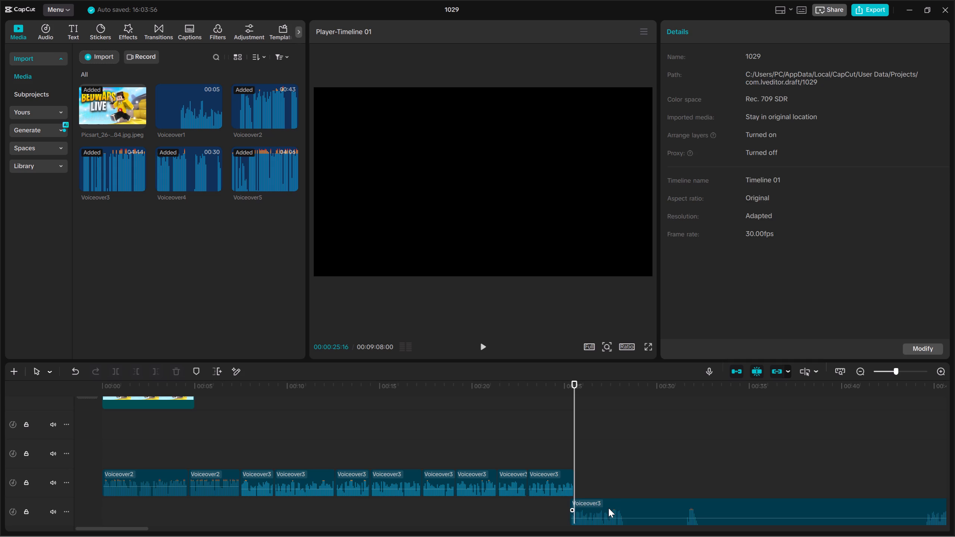
{"action": "left_click_drag", "start_coordinate": [608, 508], "coordinate": [612, 489]}
Split the last Voiceover3 clip at the end of its first speech section.
{"action": "left_click", "coordinate": [631, 501]}
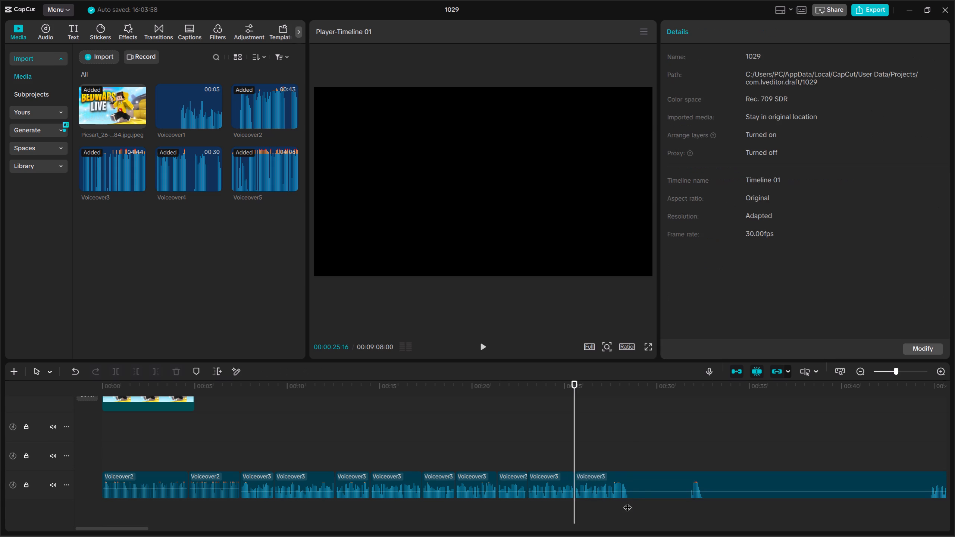
Split the last Voiceover3 clip at the end of its first speech section, at about 00:00:28.
{"action": "left_click", "coordinate": [627, 502]}
{"action": "left_click", "coordinate": [641, 486]}
{"action": "key", "text": "Up"}
{"action": "key", "text": "space"}
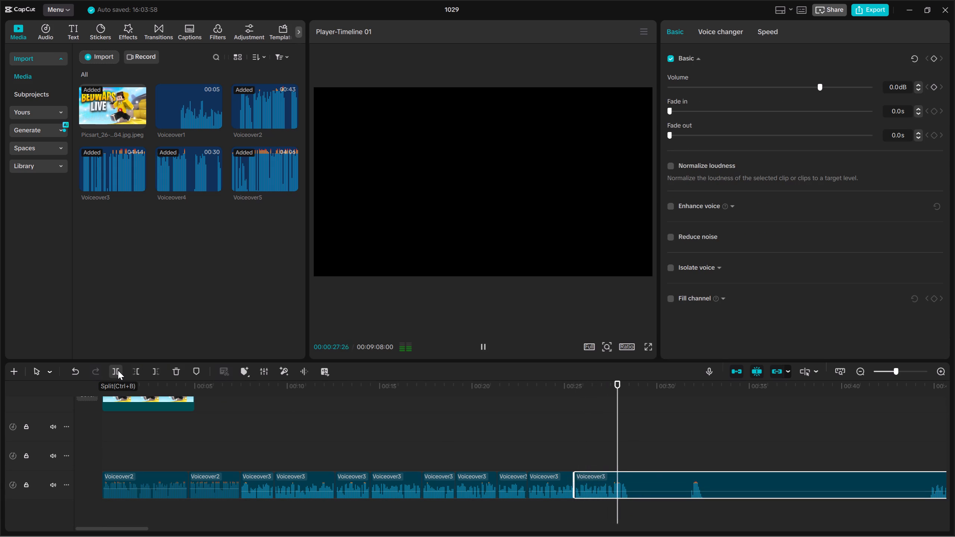
{"action": "key", "text": "space"}
{"action": "left_click", "coordinate": [118, 370]}
{"action": "key", "text": "space"}
Delete the start of the last Voiceover3 clip up to 00:00:44:25 and move the clip against the preceding one.
{"action": "left_click", "coordinate": [921, 506]}
{"action": "left_click_drag", "start_coordinate": [921, 506], "coordinate": [926, 506]}
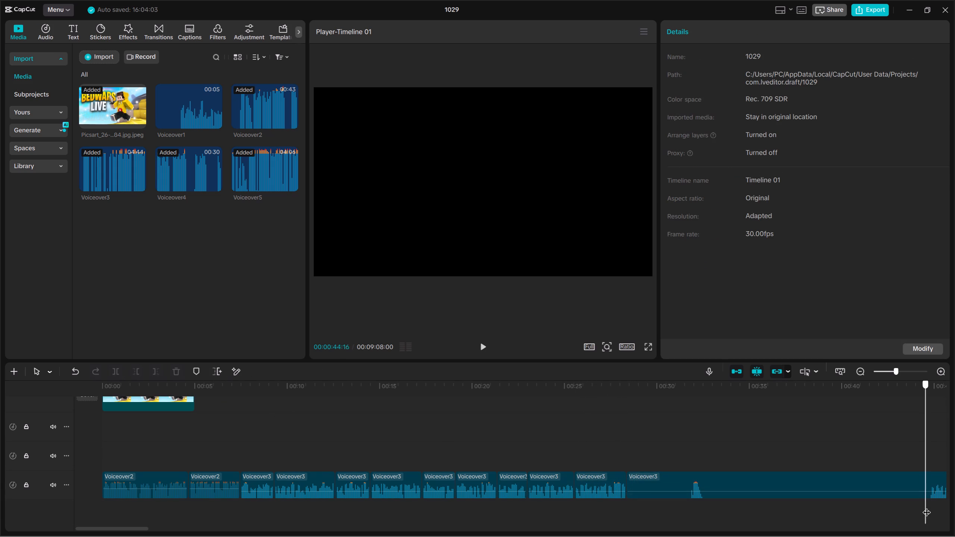
{"action": "left_click_drag", "start_coordinate": [926, 506], "coordinate": [931, 504]}
{"action": "left_click_drag", "start_coordinate": [908, 519], "coordinate": [904, 492]}
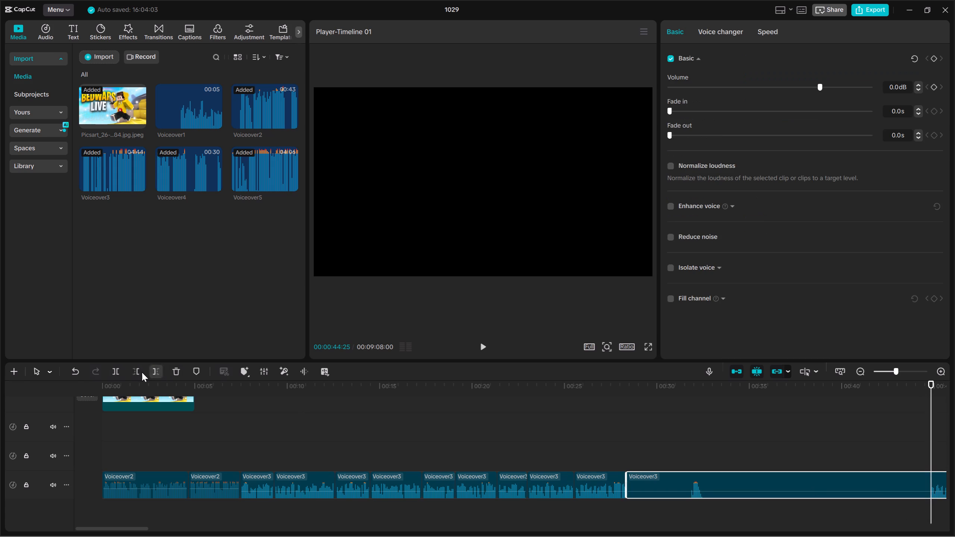
{"action": "left_click", "coordinate": [138, 371]}
{"action": "left_click_drag", "start_coordinate": [847, 460], "coordinate": [954, 462]}
{"action": "left_click_drag", "start_coordinate": [835, 478], "coordinate": [536, 477]}
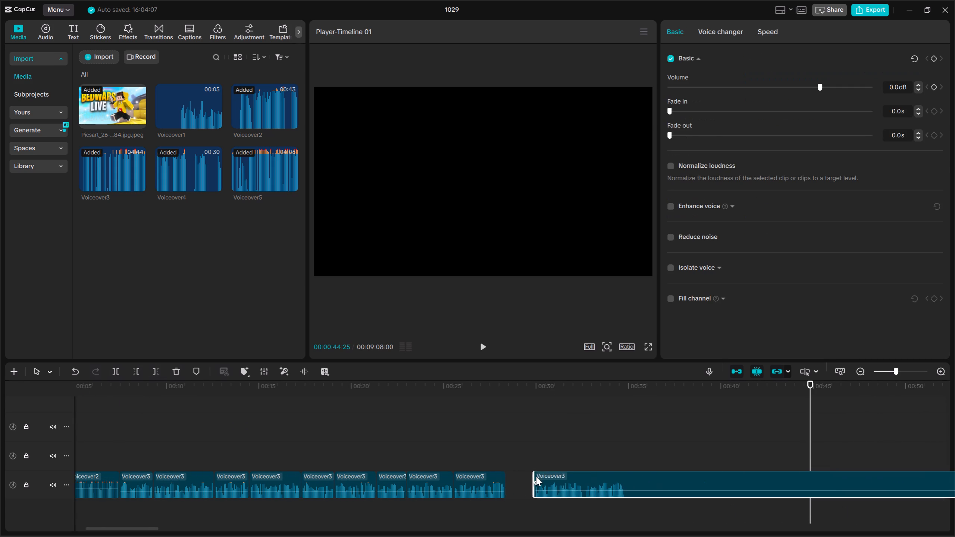
{"action": "left_click_drag", "start_coordinate": [536, 477], "coordinate": [532, 478]}
{"action": "key", "text": "Up"}
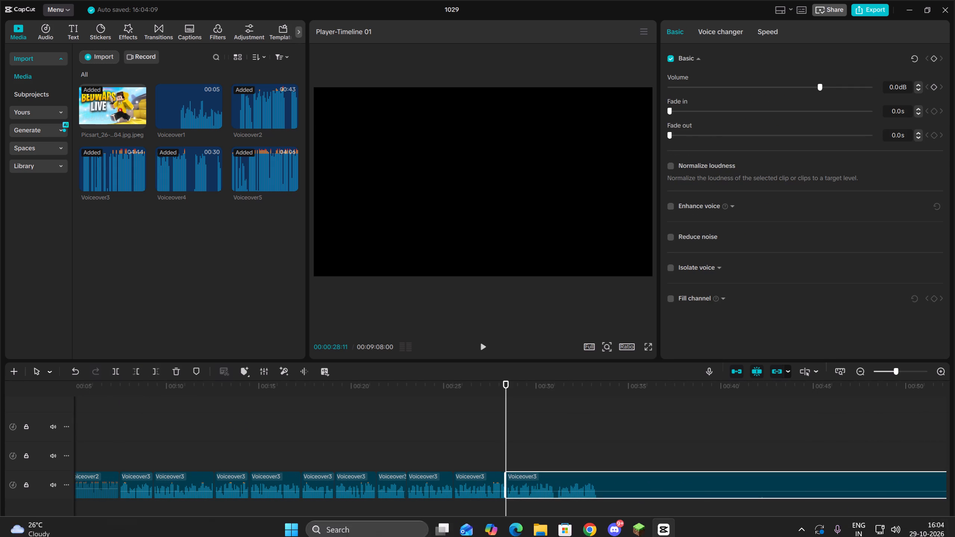
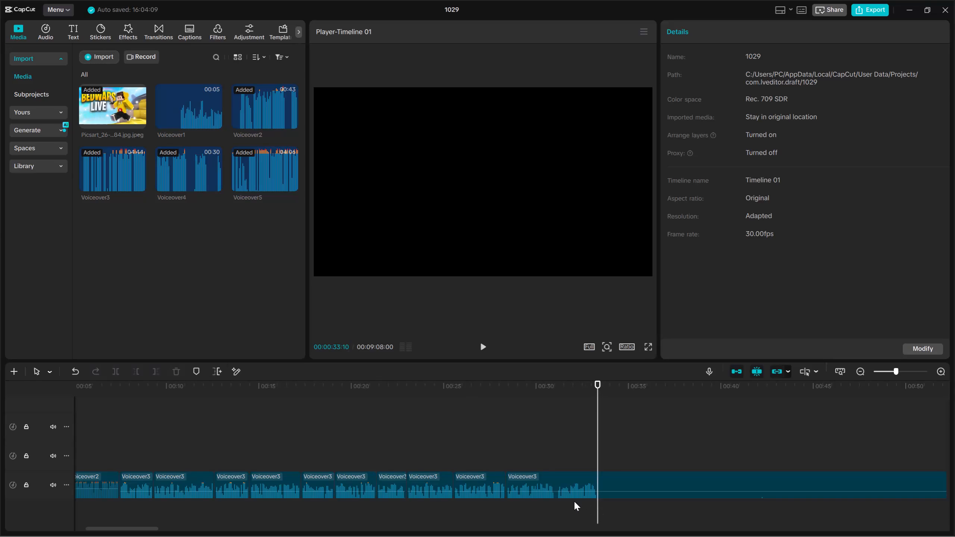
Position the playhead at 00:00:30:28, in the short gap after the first speech section of the last Voiceover3 clip.
{"action": "left_click", "coordinate": [549, 503]}
{"action": "left_click_drag", "start_coordinate": [549, 503], "coordinate": [553, 502]}
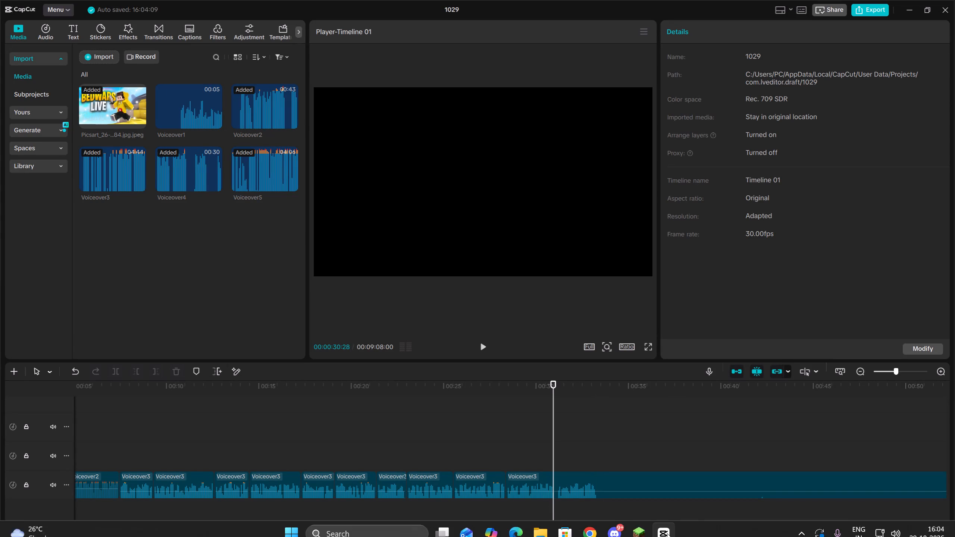
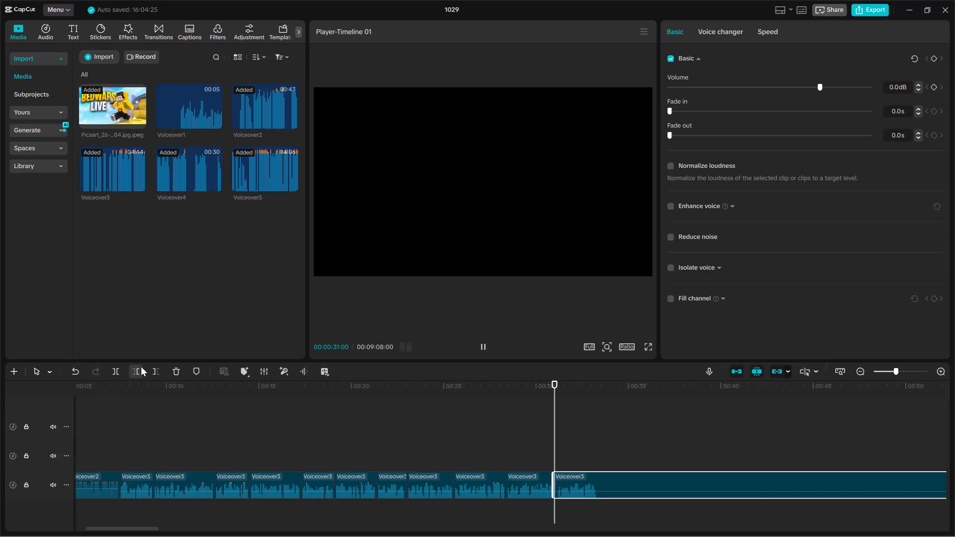
Trim off the beginning of the last Voiceover3 clip up to the playhead at about 00:00:31:05, and stop playback.
{"action": "left_click", "coordinate": [141, 367]}
{"action": "key", "text": "space"}
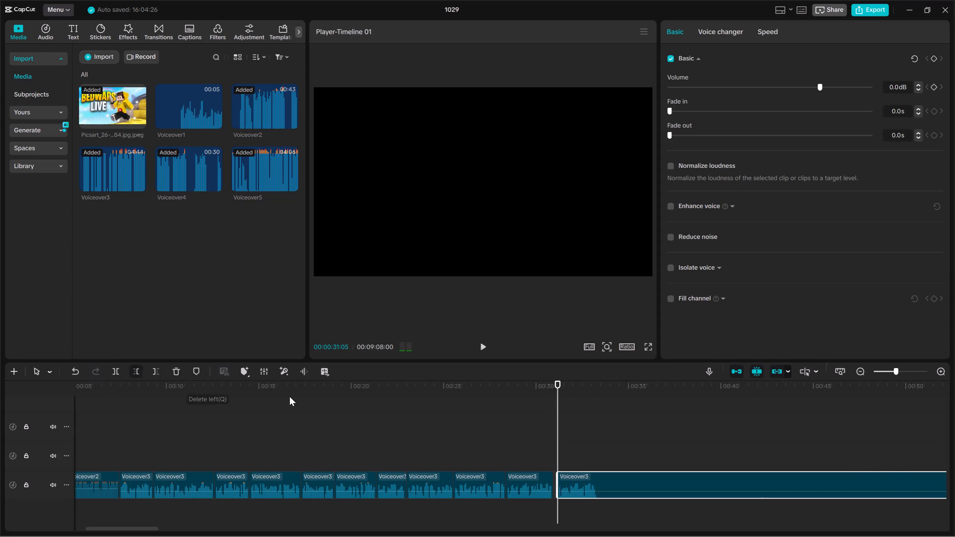
Move the last Voiceover3 clip back on its track so it starts at 00:00:30:28, directly against the preceding clip.
{"action": "key", "text": "Up"}
{"action": "left_click_drag", "start_coordinate": [642, 481], "coordinate": [630, 483]}
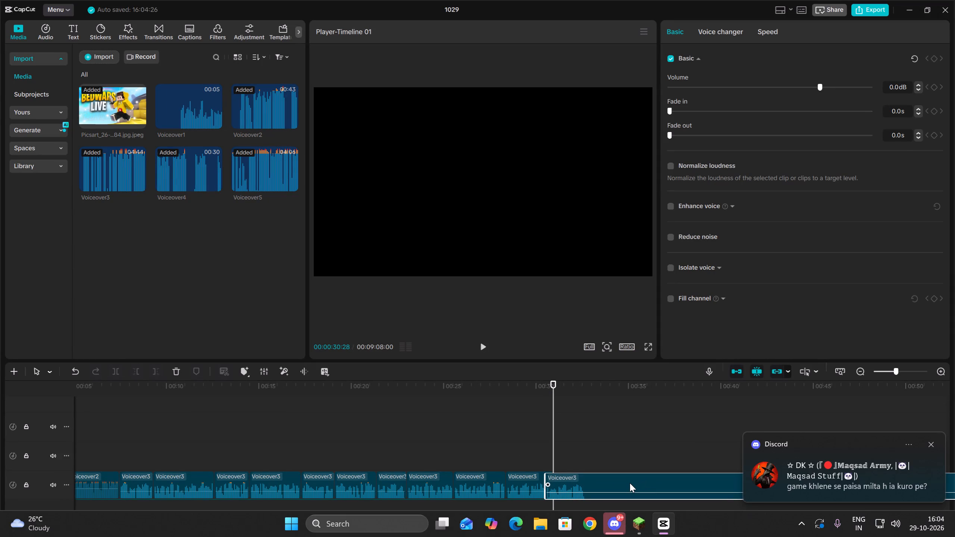
{"action": "left_click_drag", "start_coordinate": [630, 483], "coordinate": [638, 478]}
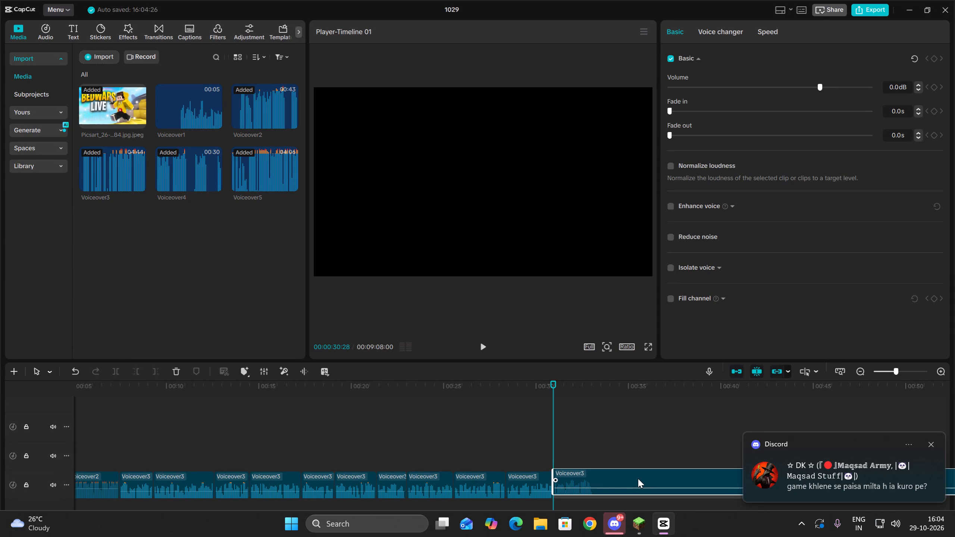
{"action": "left_click_drag", "start_coordinate": [638, 478], "coordinate": [635, 486]}
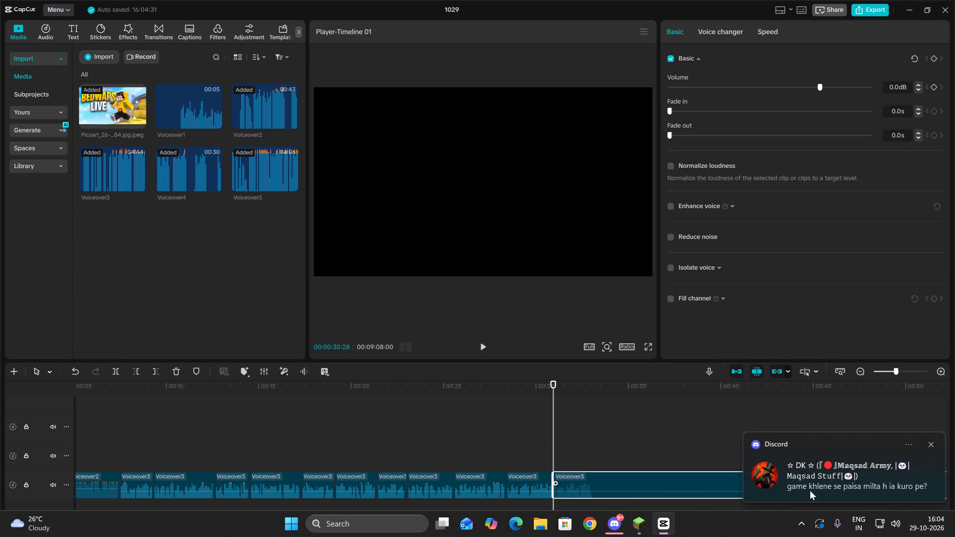
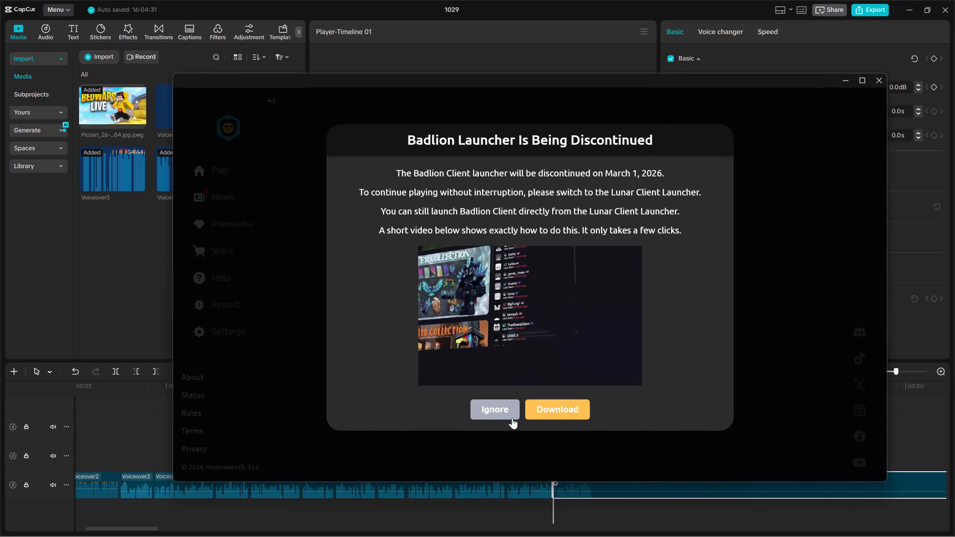
Ignore the Badlion launcher discontinuation notice and close the Badlion Client window.
{"action": "left_click", "coordinate": [491, 411]}
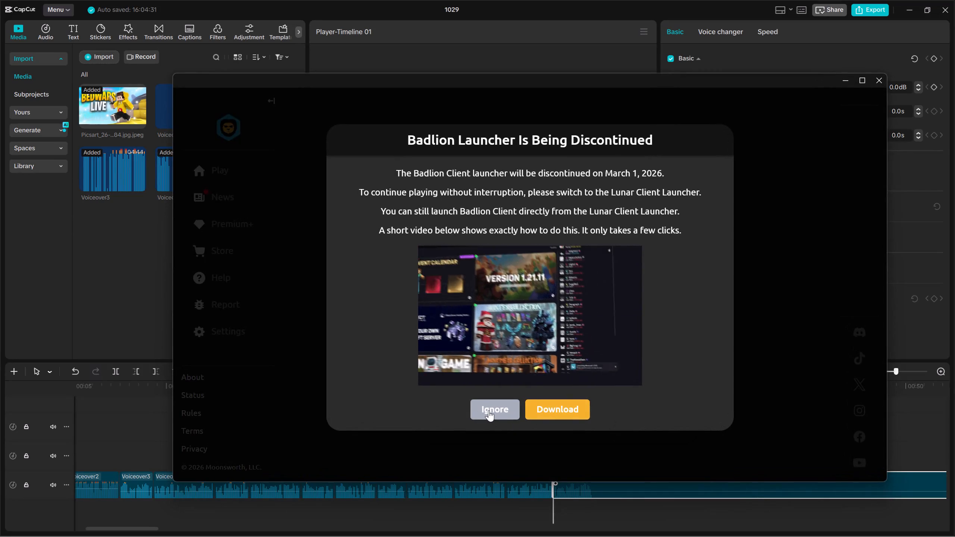
{"action": "left_click", "coordinate": [883, 80]}
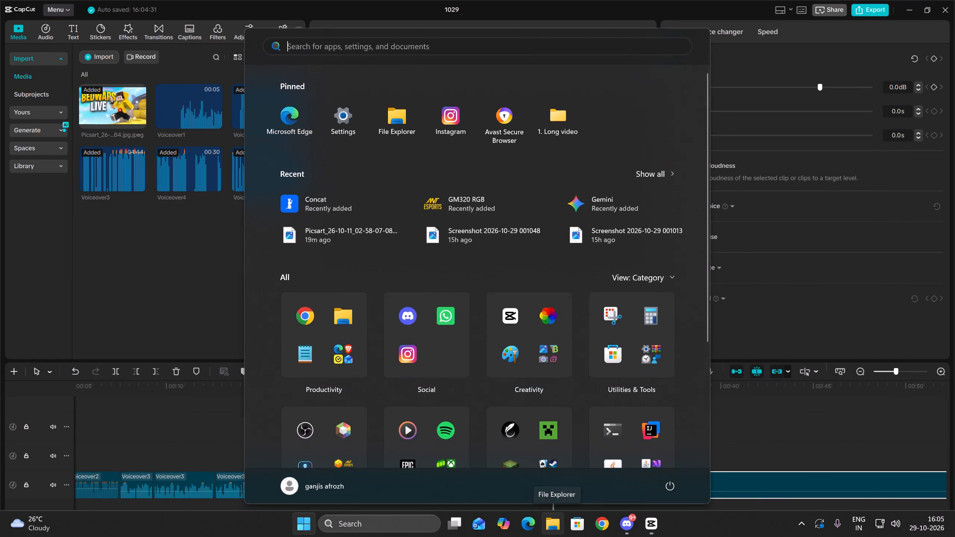
Search the computer's apps for "cm" and open the best match.
{"action": "type", "text": "cm"}
{"action": "key", "text": "Return"}
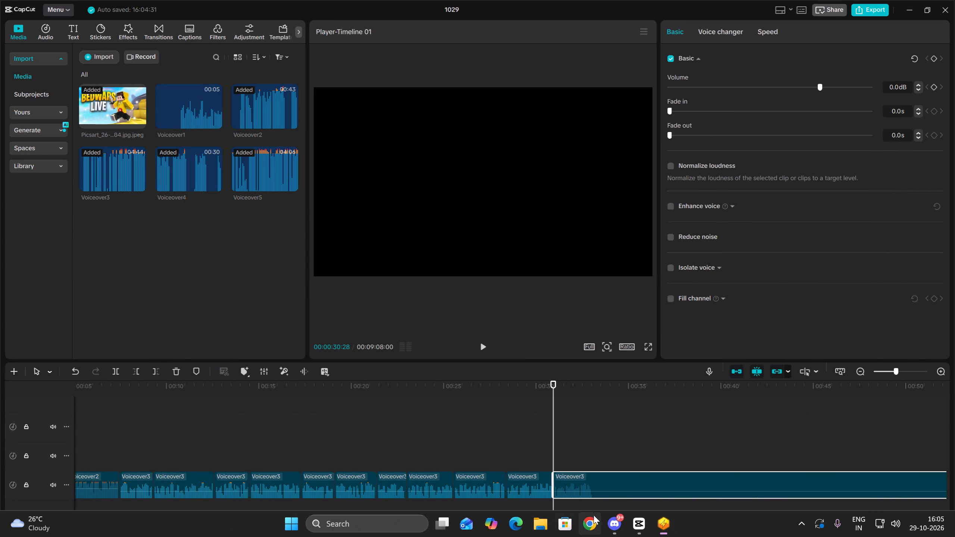
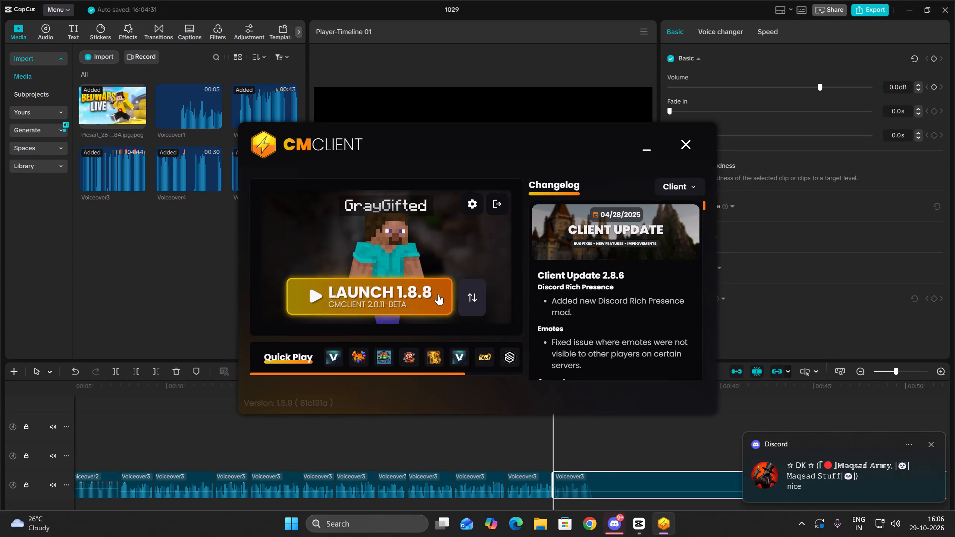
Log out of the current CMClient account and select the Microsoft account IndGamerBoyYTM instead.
{"action": "left_click", "coordinate": [479, 289]}
{"action": "left_click", "coordinate": [422, 222]}
{"action": "left_click", "coordinate": [500, 198]}
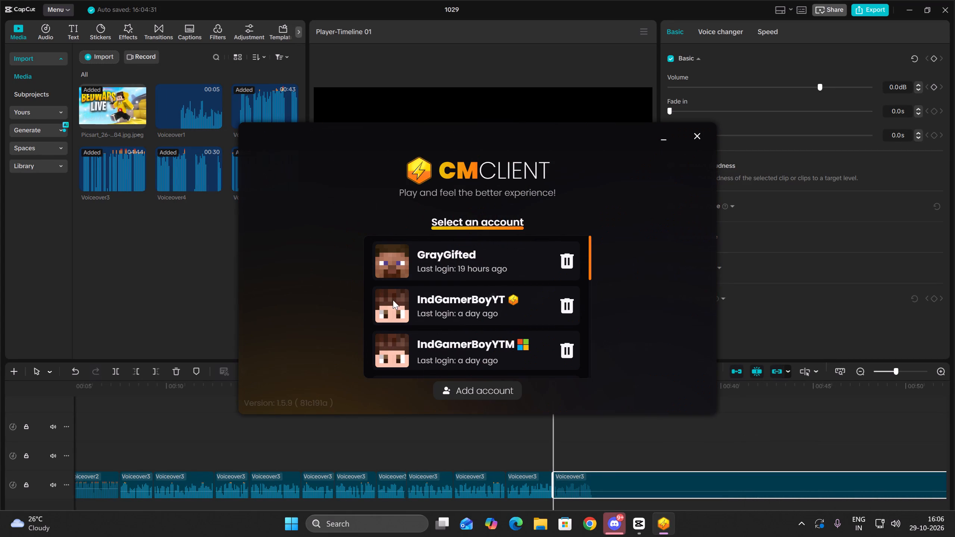
{"action": "left_click", "coordinate": [450, 341]}
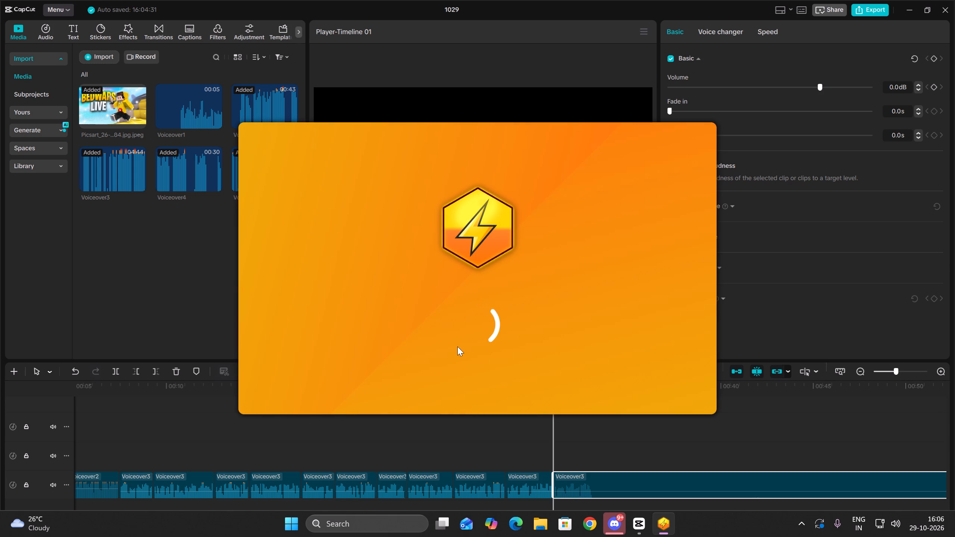
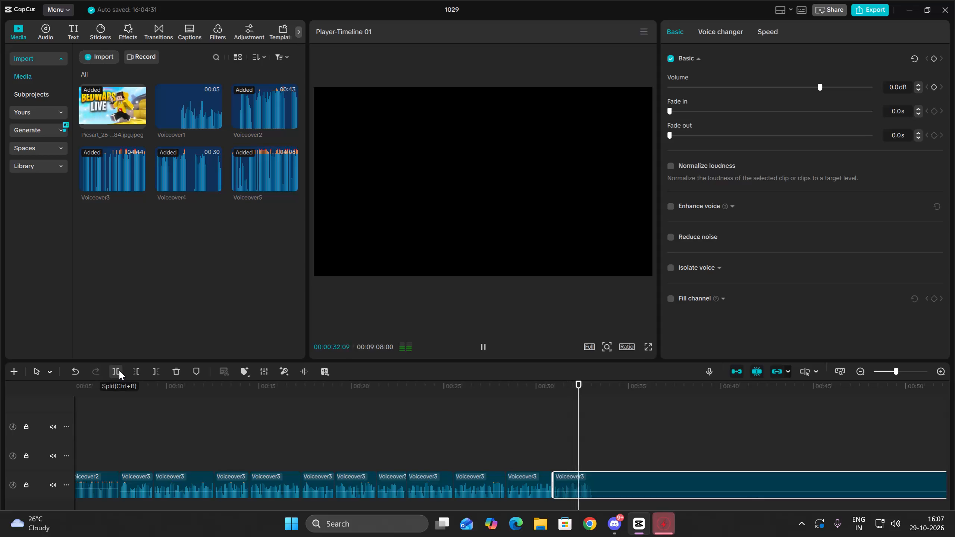
Cut the silence from Voiceover3 between 00:00:32:27 and 00:00:55:09 and move the remaining clip back to close the gap.
{"action": "key", "text": "space"}
{"action": "left_click", "coordinate": [119, 370]}
{"action": "left_click_drag", "start_coordinate": [907, 419], "coordinate": [909, 420]}
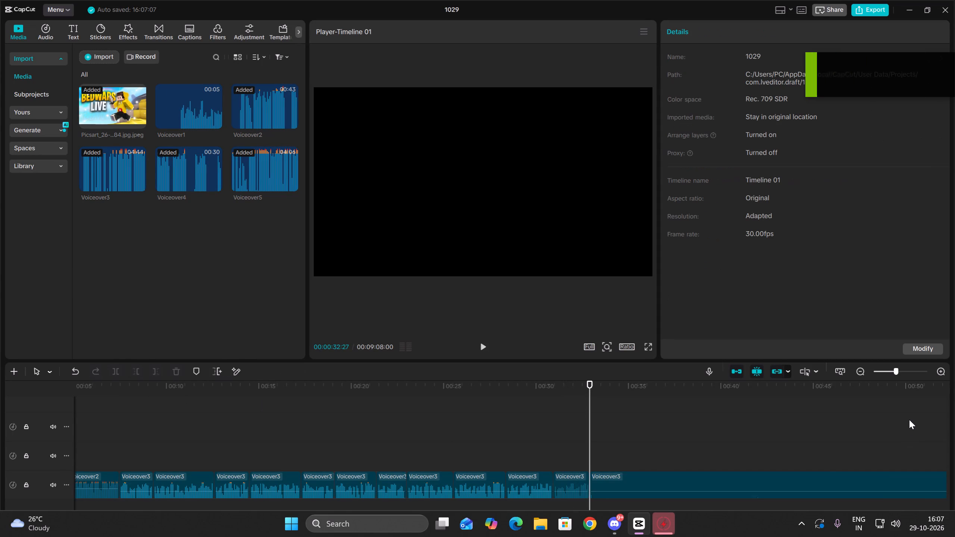
{"action": "left_click_drag", "start_coordinate": [909, 420], "coordinate": [954, 431]}
{"action": "left_click", "coordinate": [663, 450]}
{"action": "left_click_drag", "start_coordinate": [664, 449], "coordinate": [676, 439]}
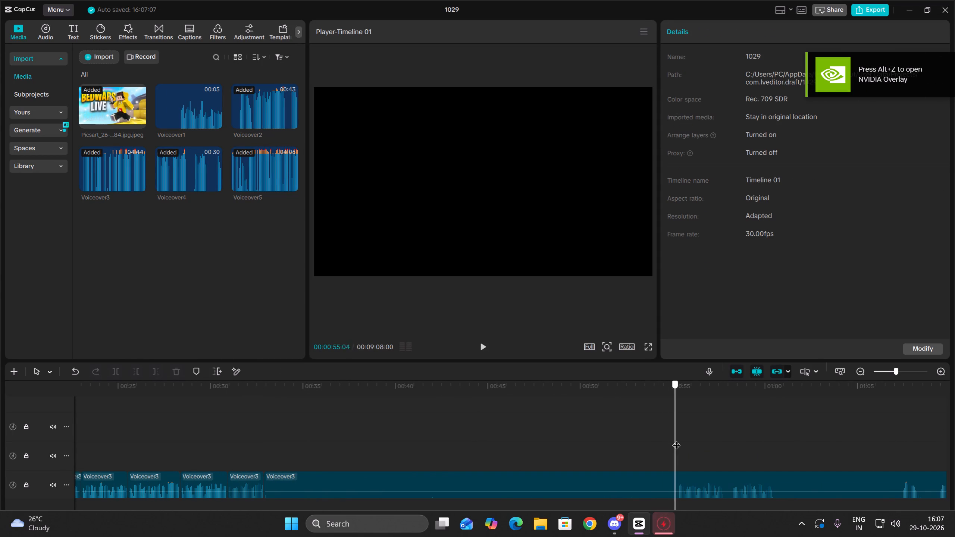
{"action": "left_click_drag", "start_coordinate": [676, 439], "coordinate": [678, 437]}
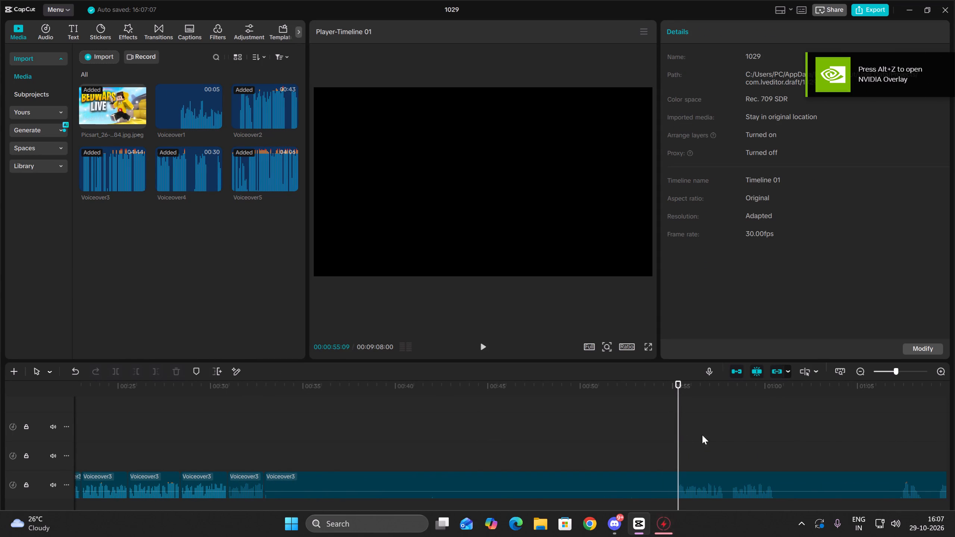
{"action": "left_click_drag", "start_coordinate": [704, 442], "coordinate": [735, 513]}
{"action": "left_click", "coordinate": [134, 370]}
{"action": "left_click_drag", "start_coordinate": [712, 475], "coordinate": [673, 476]}
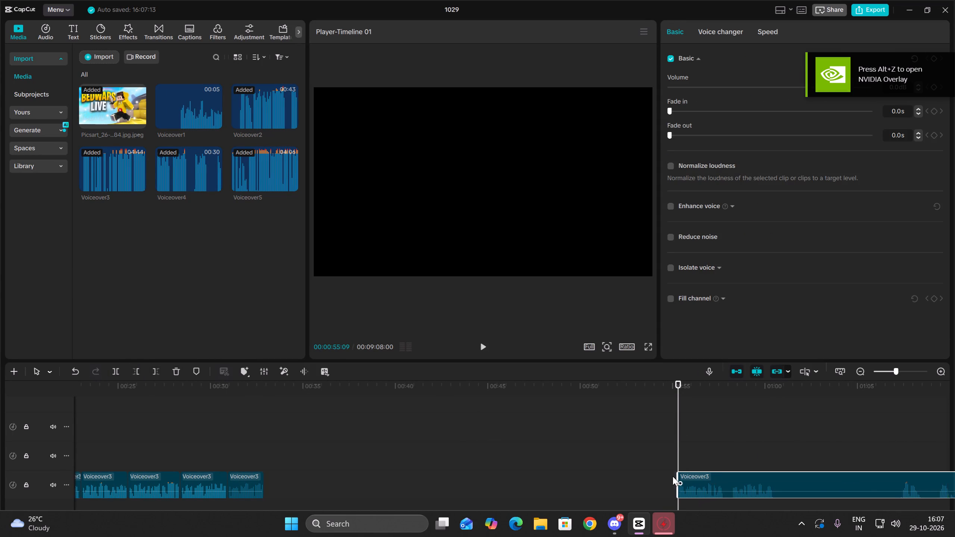
{"action": "left_click_drag", "start_coordinate": [673, 476], "coordinate": [295, 476]}
Play on through Voiceover3, cut the short pause starting at 00:00:35:05, and move the remaining clip back against the previous one.
{"action": "key", "text": "Up"}
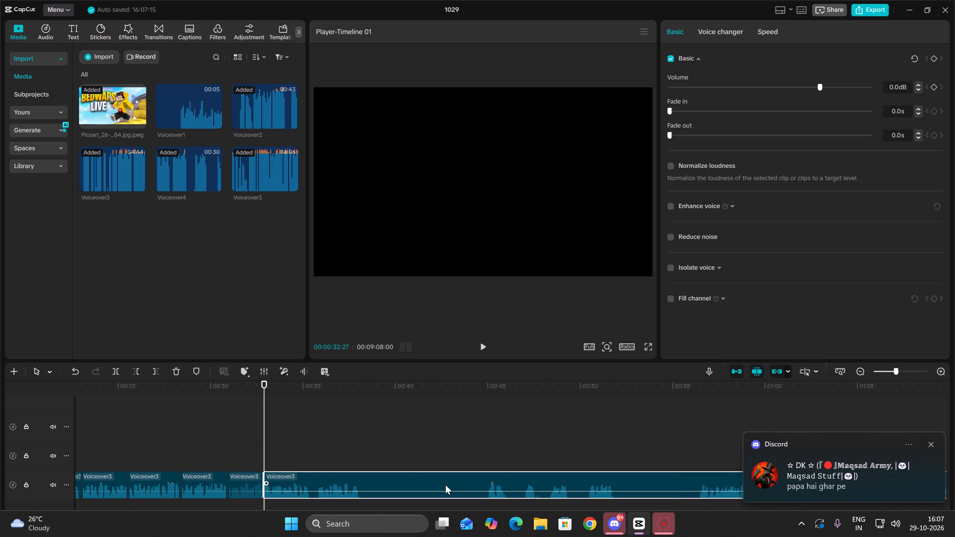
{"action": "key", "text": "space"}
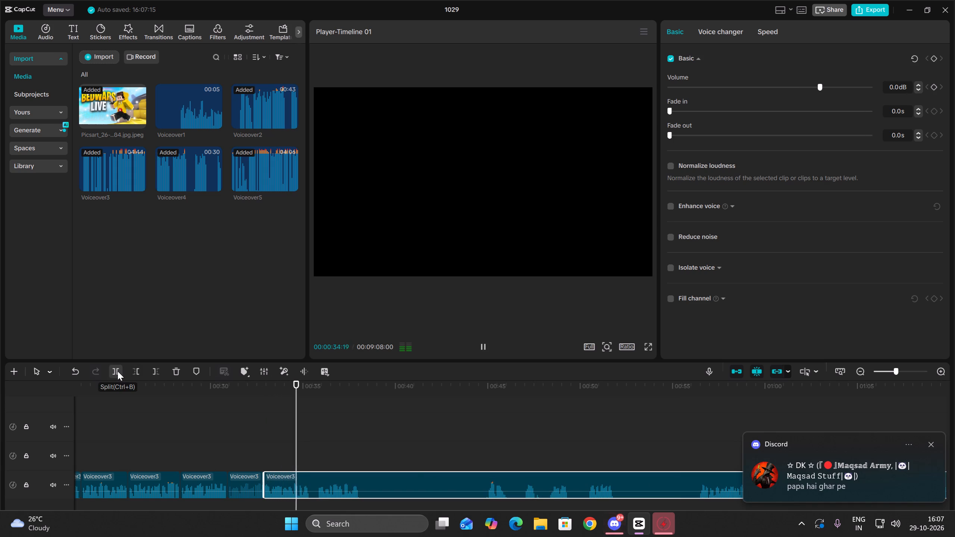
{"action": "key", "text": "space"}
{"action": "left_click", "coordinate": [118, 371]}
{"action": "key", "text": "space"}
{"action": "left_click", "coordinate": [136, 375]}
{"action": "key", "text": "space"}
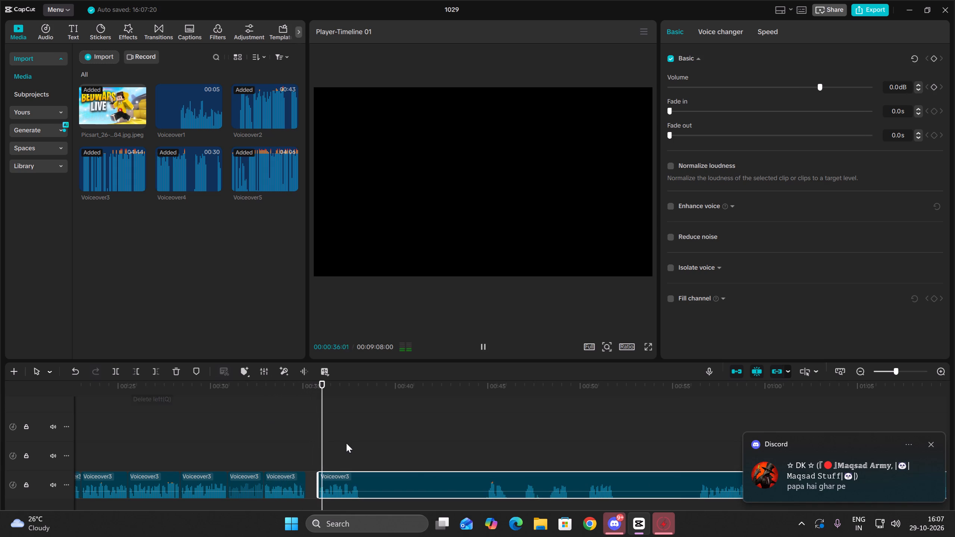
{"action": "key", "text": "Up"}
{"action": "left_click_drag", "start_coordinate": [401, 483], "coordinate": [386, 489]}
{"action": "key", "text": "Up"}
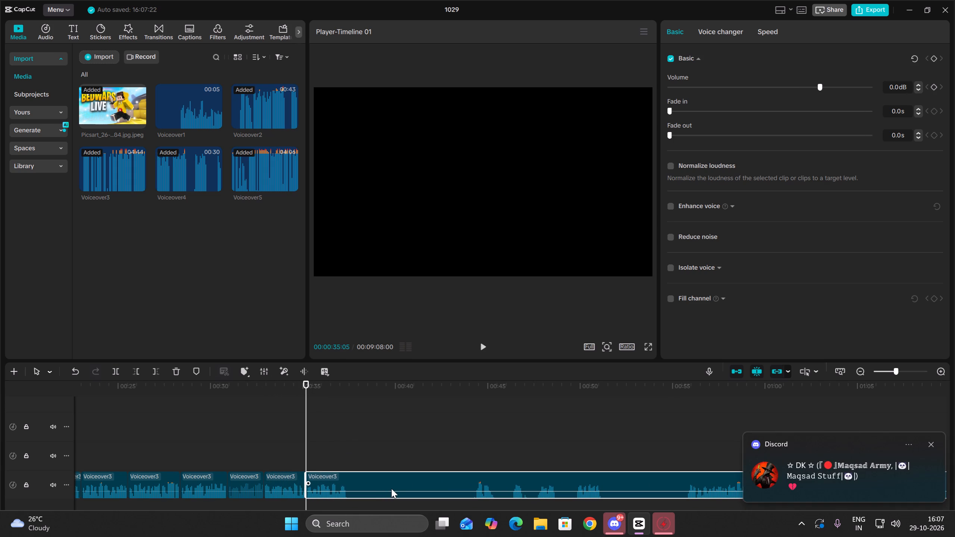